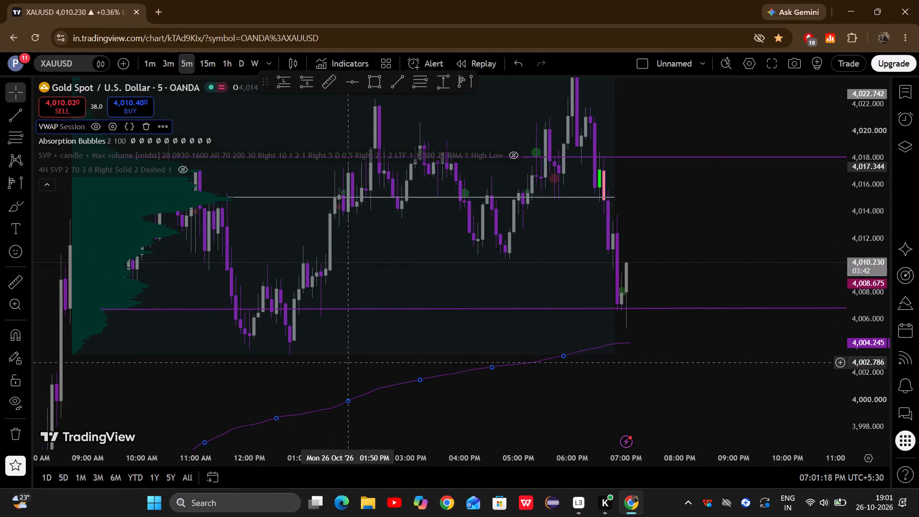
# Restyle the VWAP indicator line with the darkest teal-green colour and the second thickness level.
pyautogui.click(109, 125)
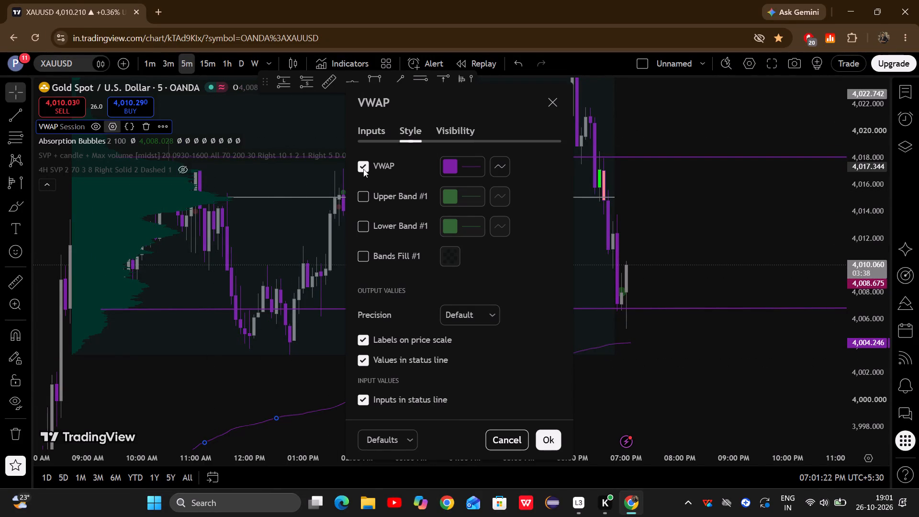
pyautogui.click(452, 159)
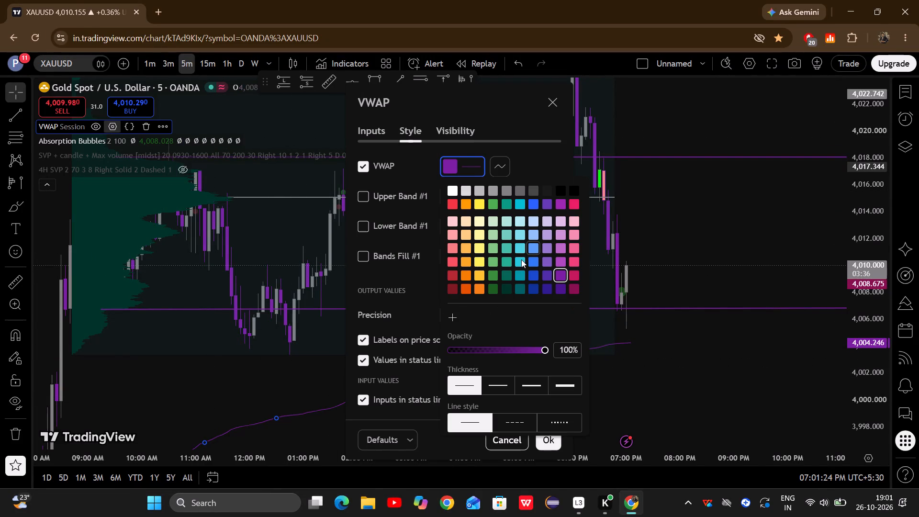
pyautogui.click(505, 289)
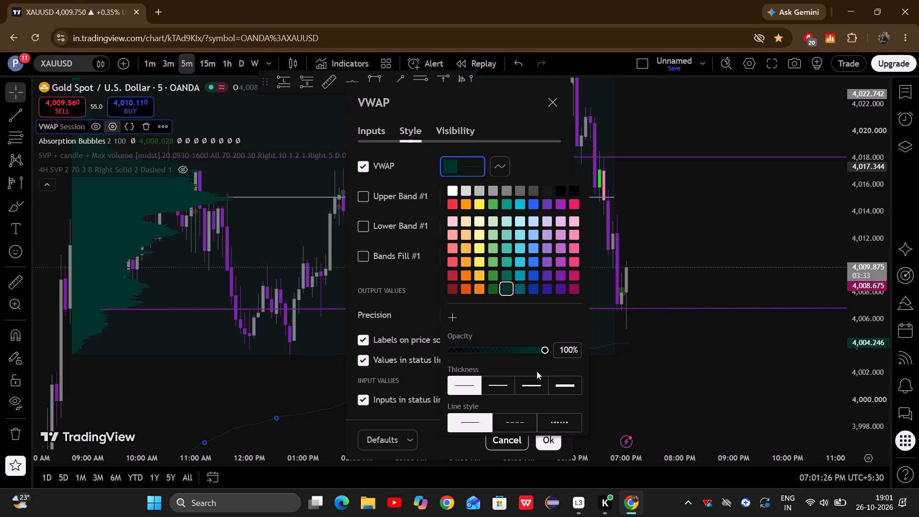
pyautogui.click(502, 389)
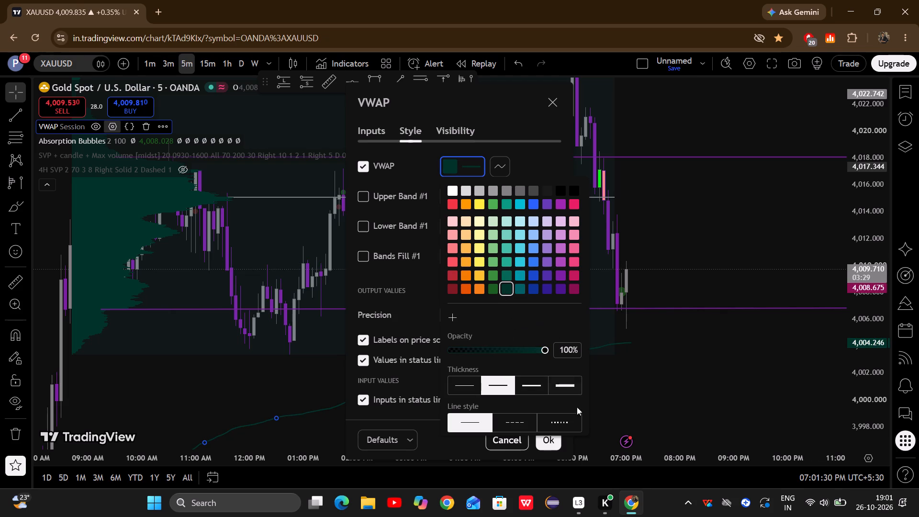
pyautogui.click(618, 395)
# Switch the XAUUSD chart to the 1-hour timeframe and examine recent price action against the VWAP and horizontal levels.
pyautogui.moveTo(522, 392); pyautogui.dragTo(482, 357)
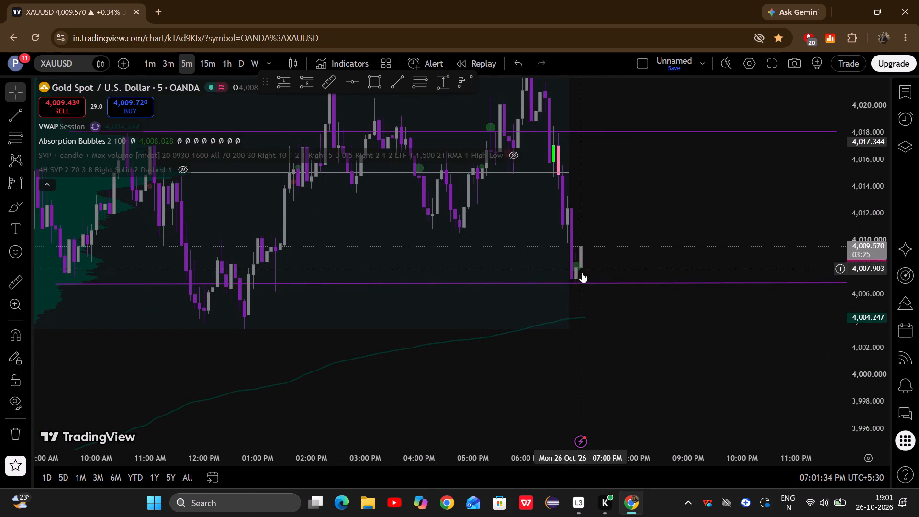
pyautogui.moveTo(628, 222); pyautogui.dragTo(627, 226)
pyautogui.moveTo(627, 226); pyautogui.dragTo(639, 238)
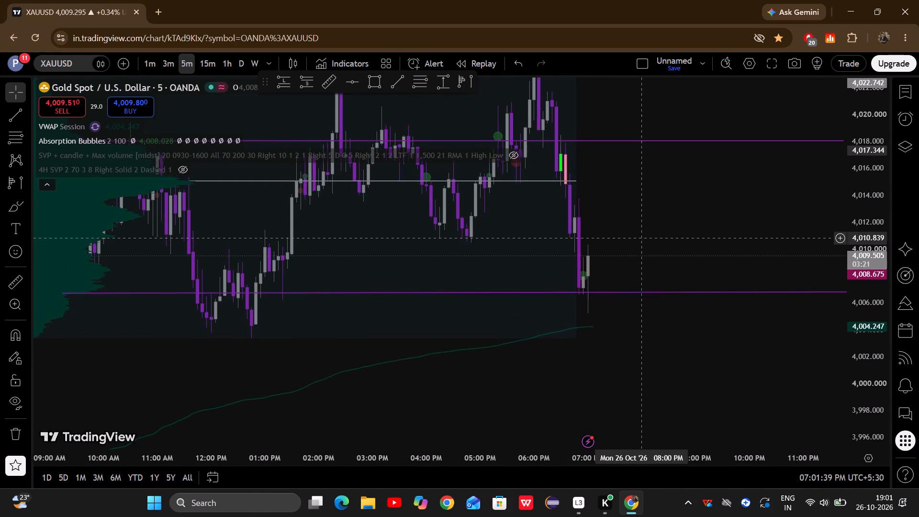
pyautogui.moveTo(661, 202); pyautogui.dragTo(753, 271)
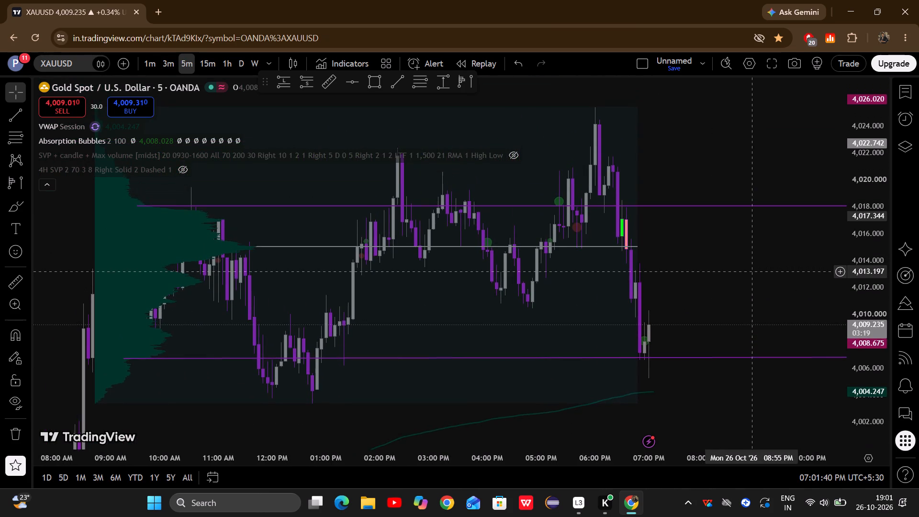
pyautogui.moveTo(753, 271); pyautogui.dragTo(735, 268)
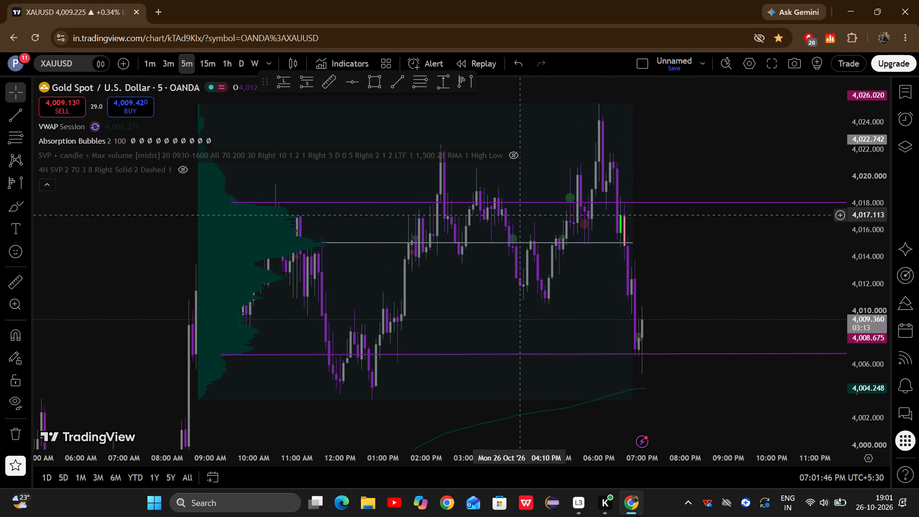
pyautogui.click(225, 64)
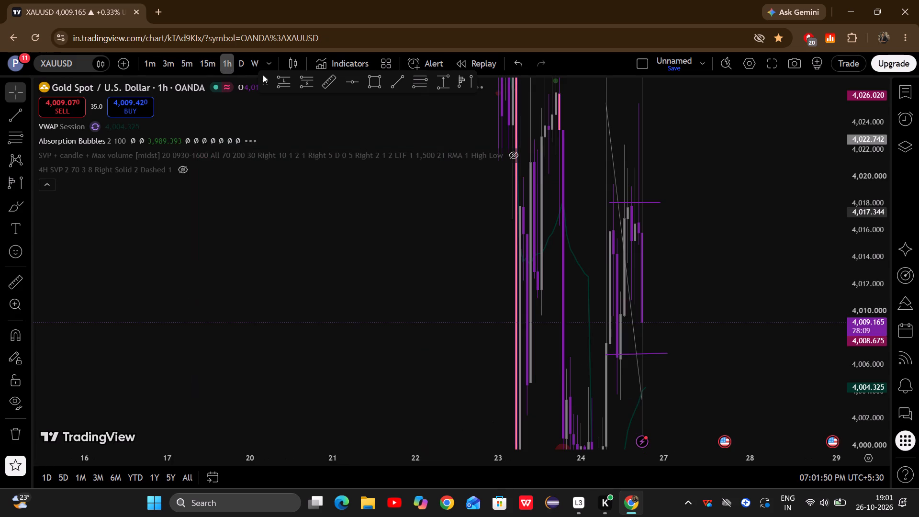
pyautogui.moveTo(862, 211); pyautogui.dragTo(874, 313)
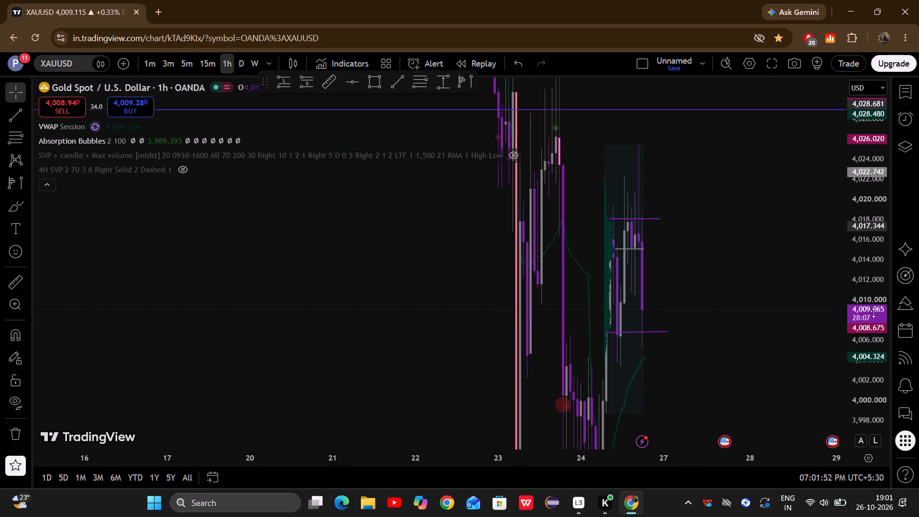
pyautogui.moveTo(874, 313); pyautogui.dragTo(772, 469)
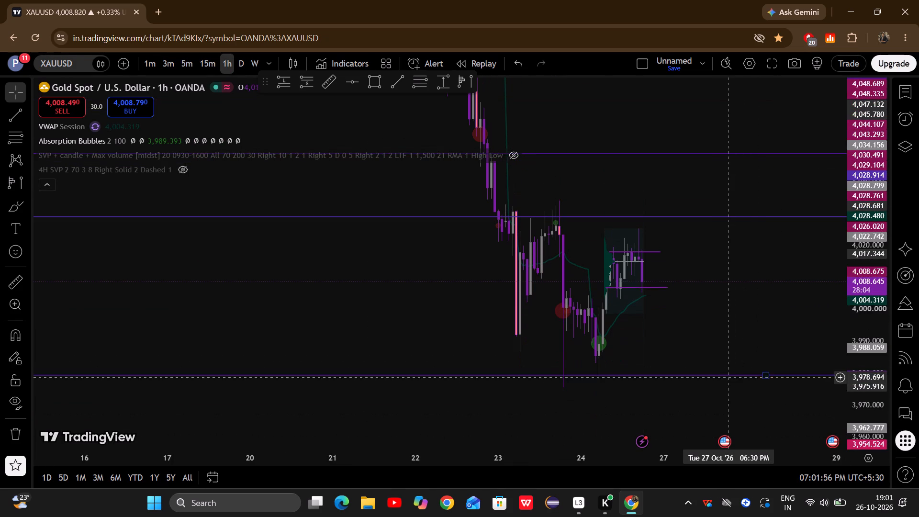
pyautogui.scroll(1, 708, 353)
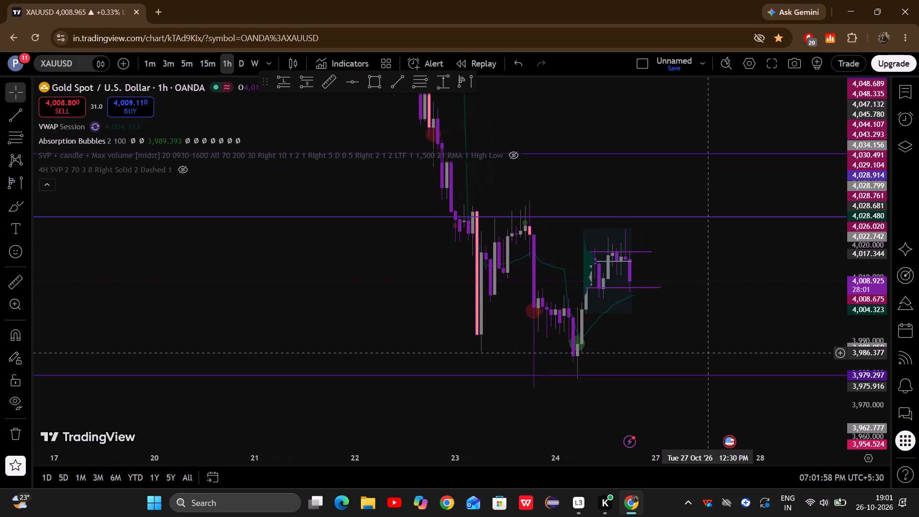
pyautogui.scroll(1, 708, 353)
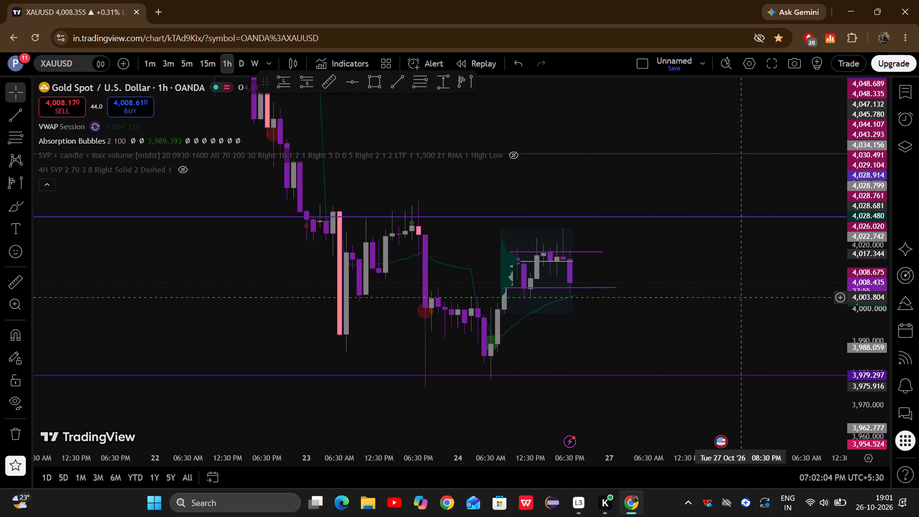
pyautogui.click(727, 314)
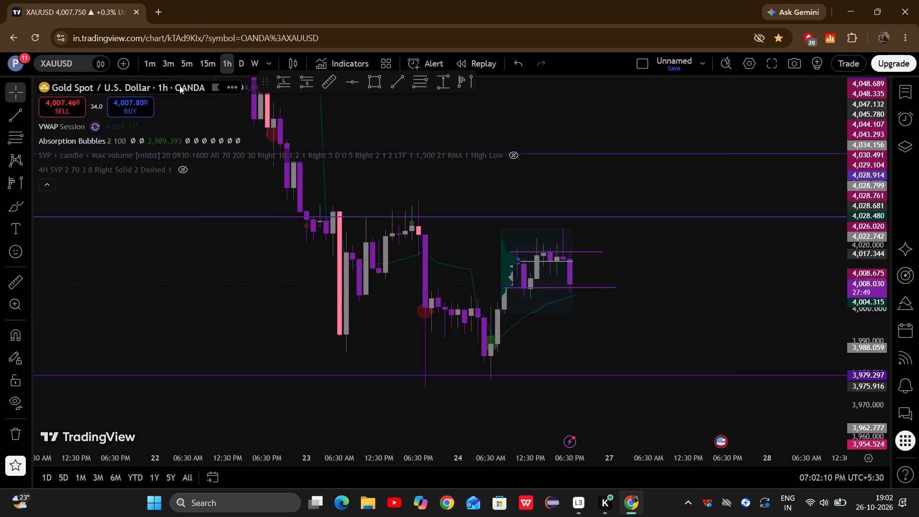
# Switch the chart to the 1-minute timeframe and frame the latest candles with the volume profile levels and VWAP.
pyautogui.click(156, 67)
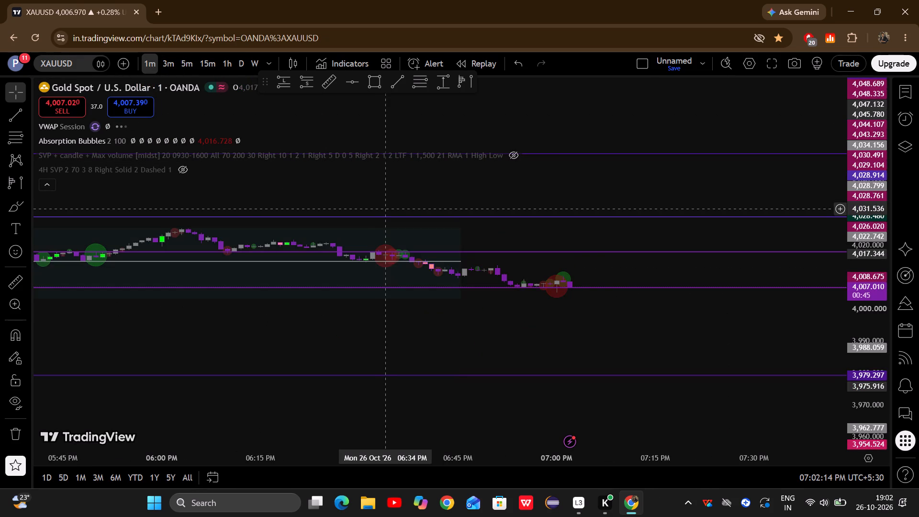
pyautogui.hscroll(2, 387, 209)
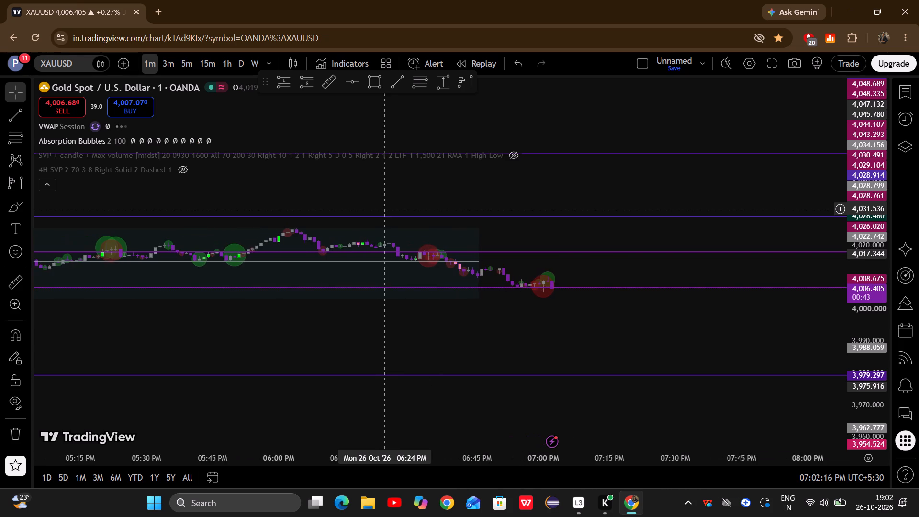
pyautogui.hscroll(1, 387, 209)
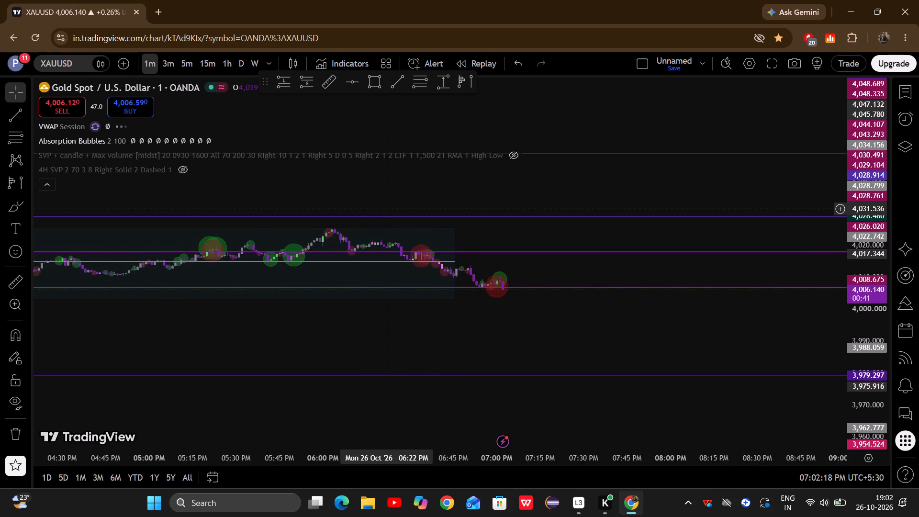
pyautogui.hscroll(1, 387, 209)
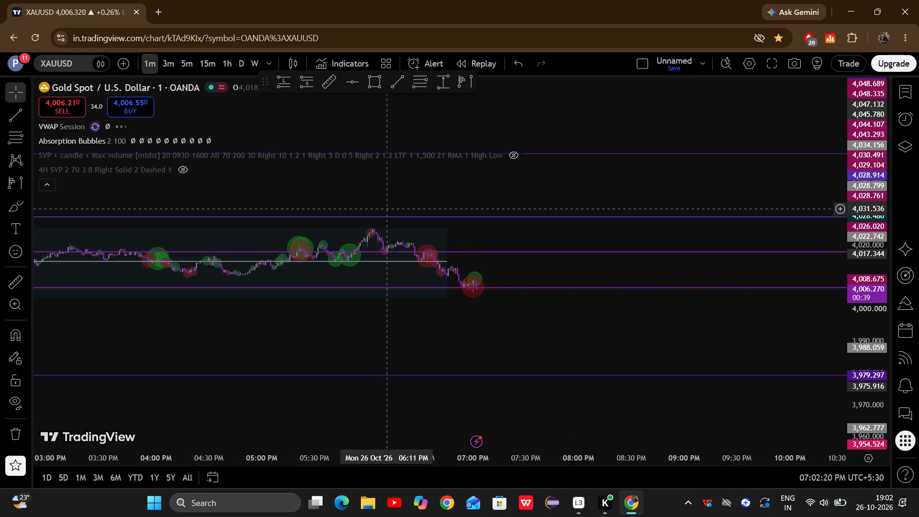
pyautogui.moveTo(596, 343); pyautogui.dragTo(770, 373)
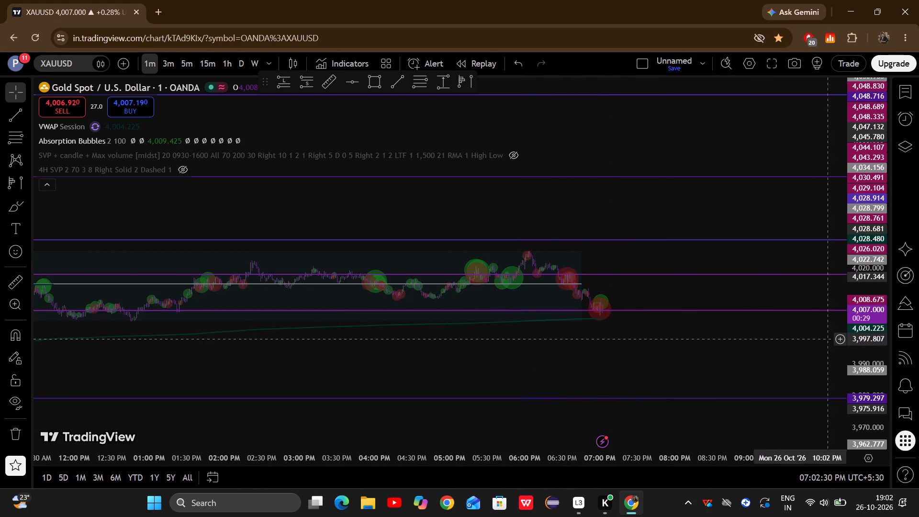
pyautogui.moveTo(861, 347); pyautogui.dragTo(815, 0)
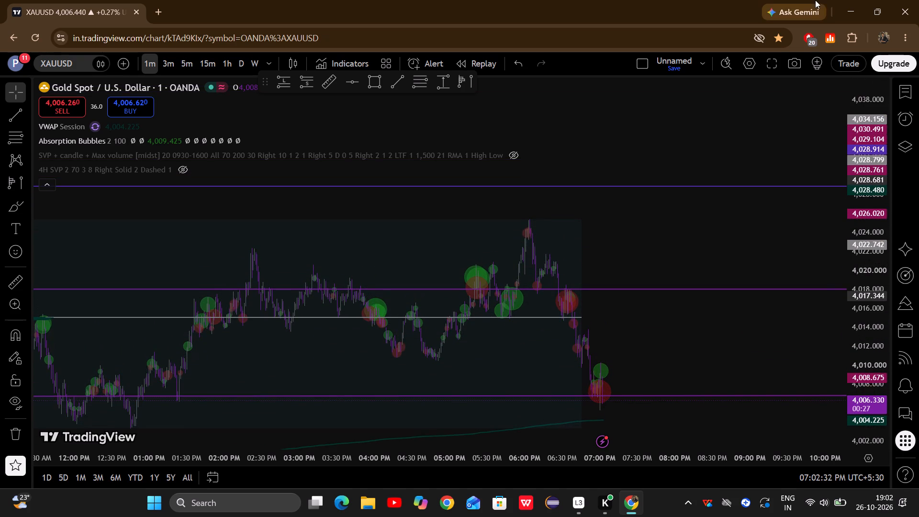
pyautogui.moveTo(865, 317); pyautogui.dragTo(889, 194)
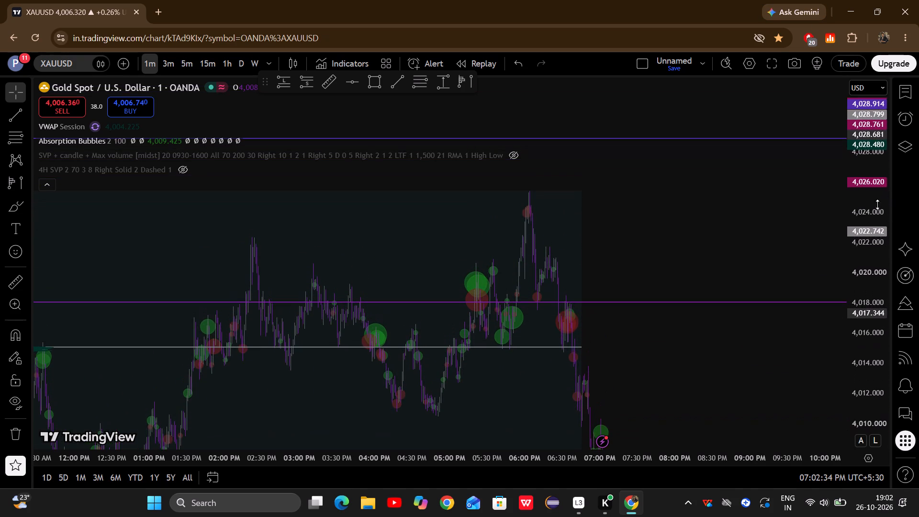
pyautogui.moveTo(707, 340); pyautogui.dragTo(688, 178)
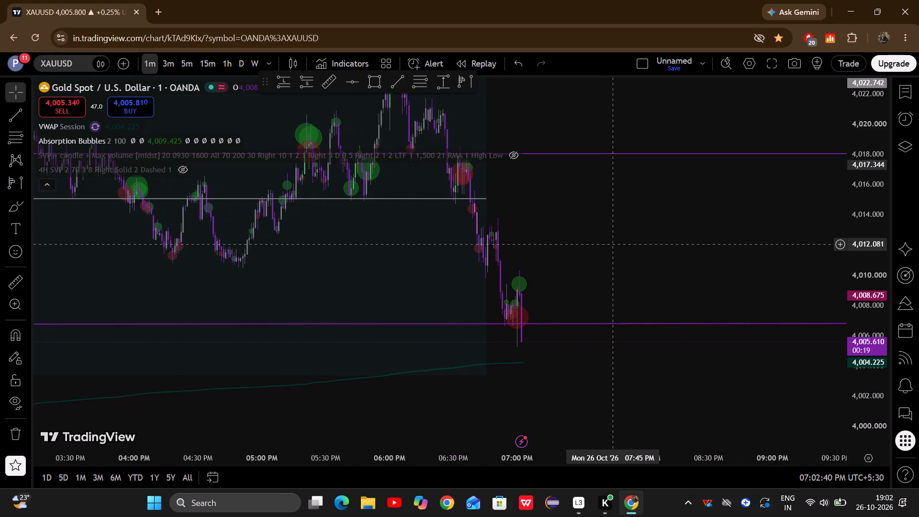
pyautogui.moveTo(613, 244); pyautogui.dragTo(744, 278)
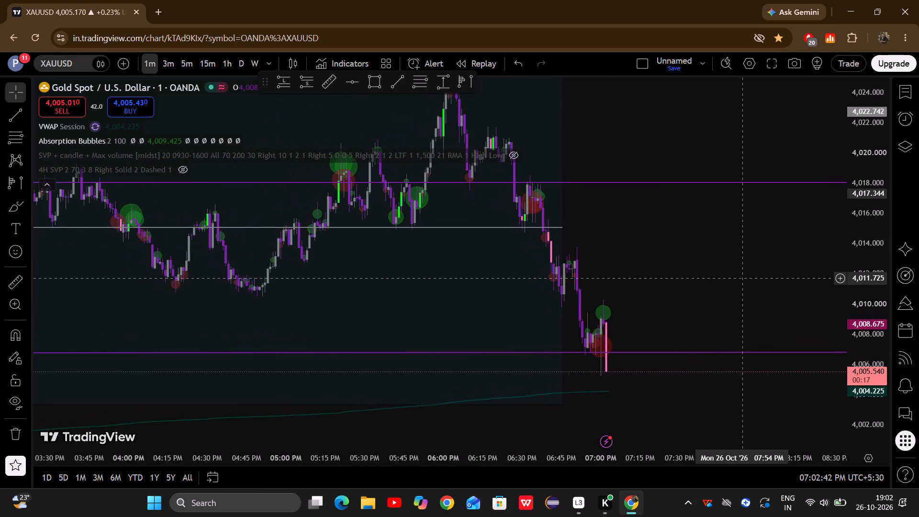
pyautogui.moveTo(744, 278); pyautogui.dragTo(745, 278)
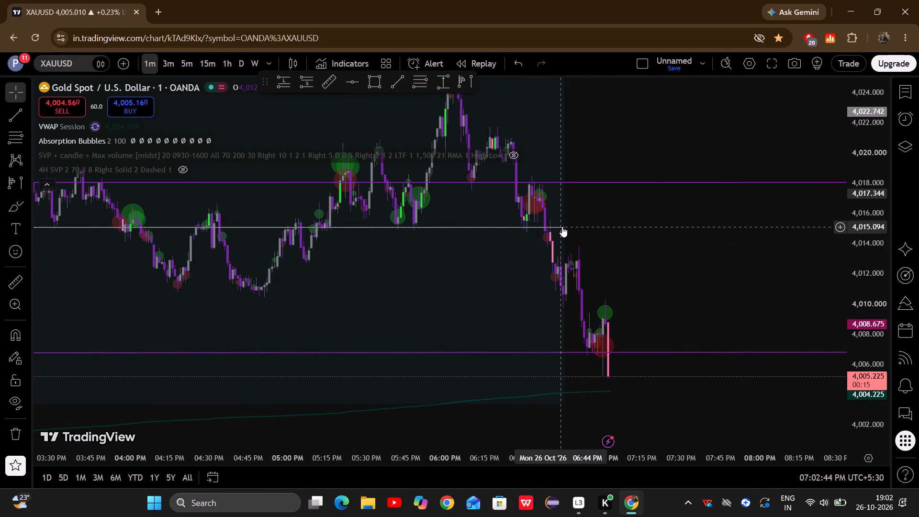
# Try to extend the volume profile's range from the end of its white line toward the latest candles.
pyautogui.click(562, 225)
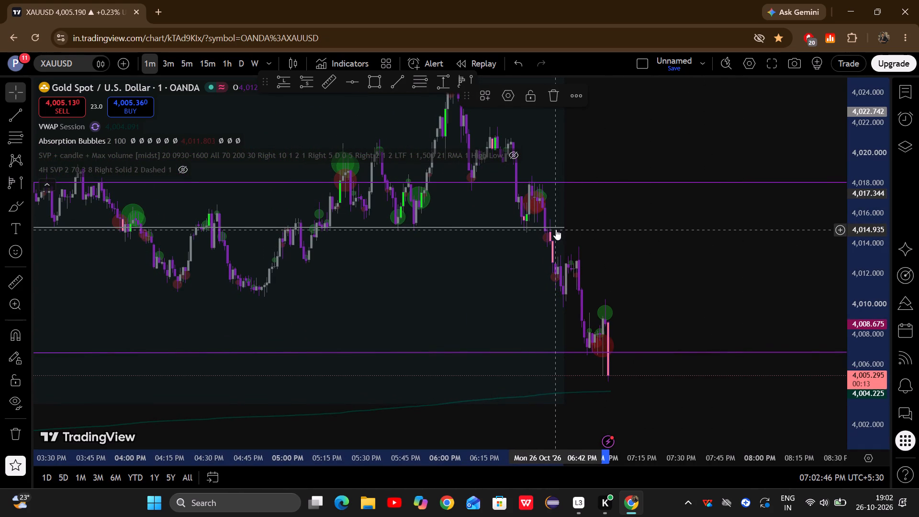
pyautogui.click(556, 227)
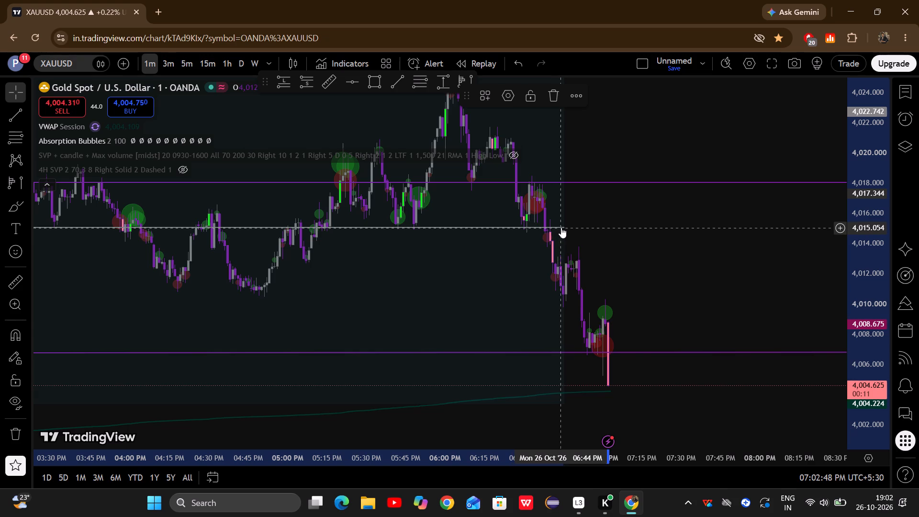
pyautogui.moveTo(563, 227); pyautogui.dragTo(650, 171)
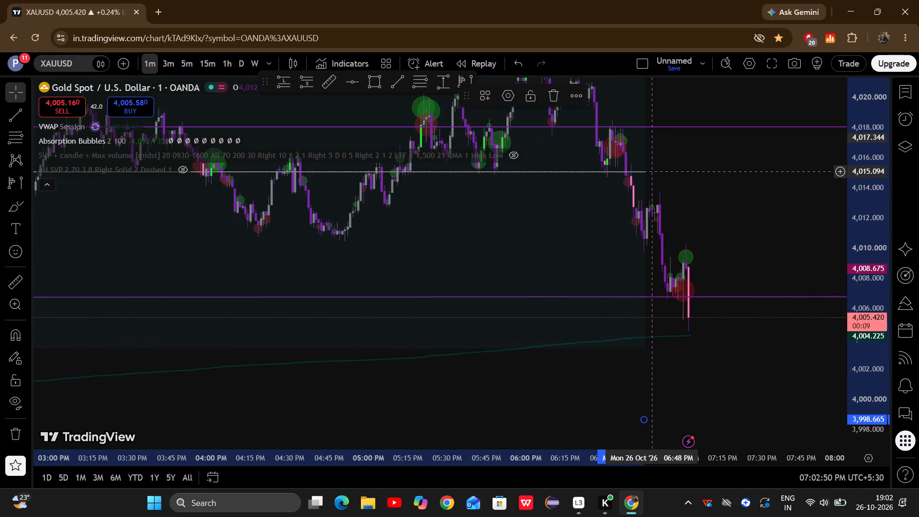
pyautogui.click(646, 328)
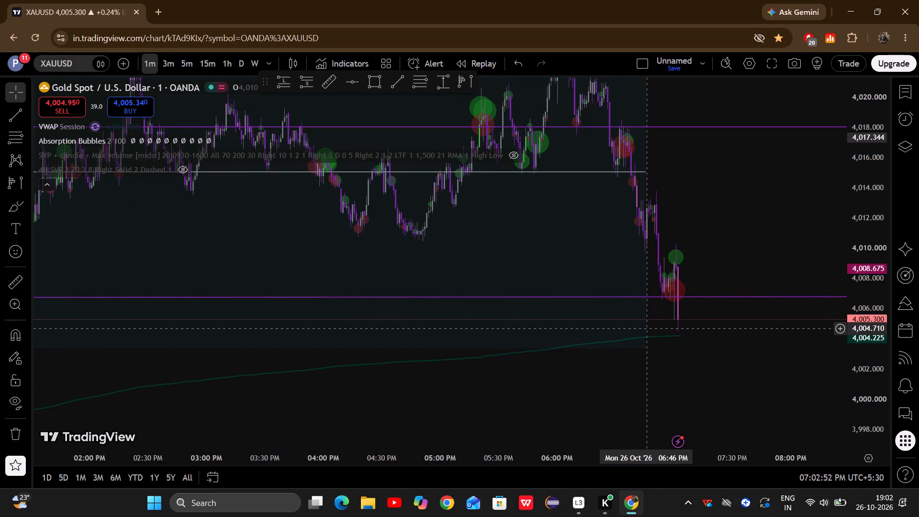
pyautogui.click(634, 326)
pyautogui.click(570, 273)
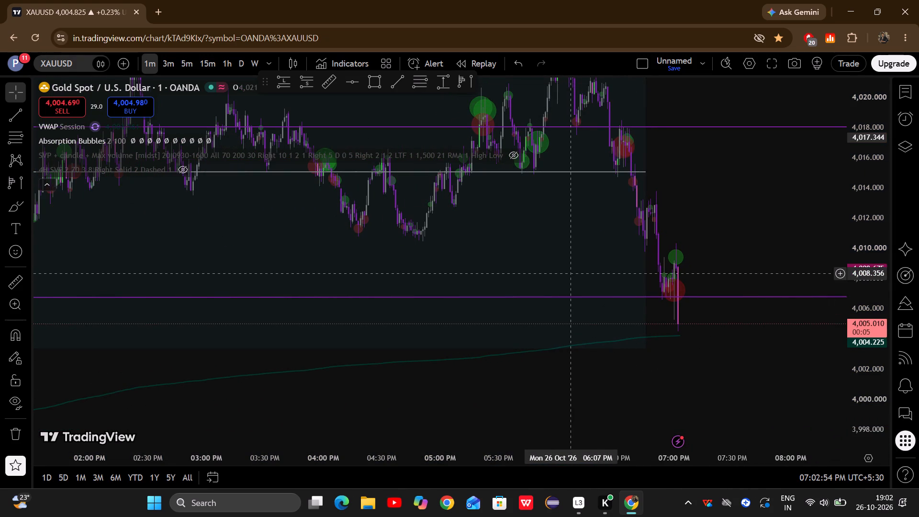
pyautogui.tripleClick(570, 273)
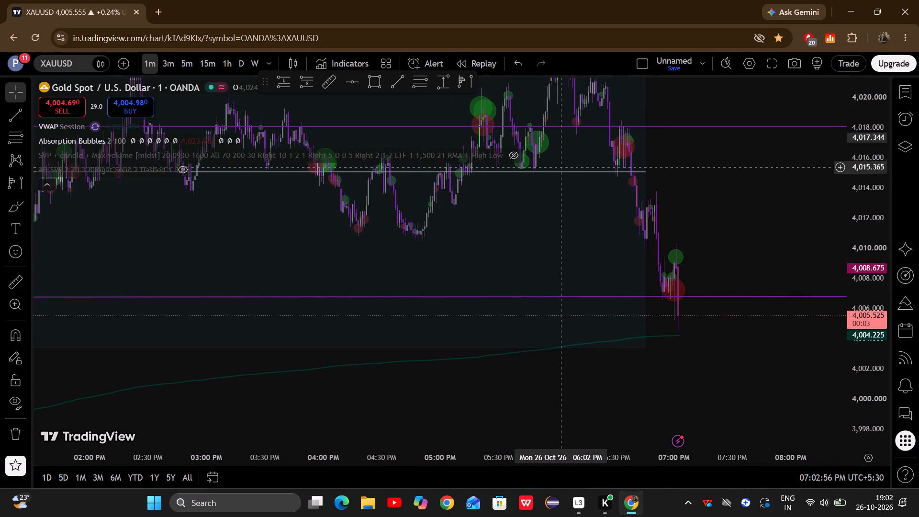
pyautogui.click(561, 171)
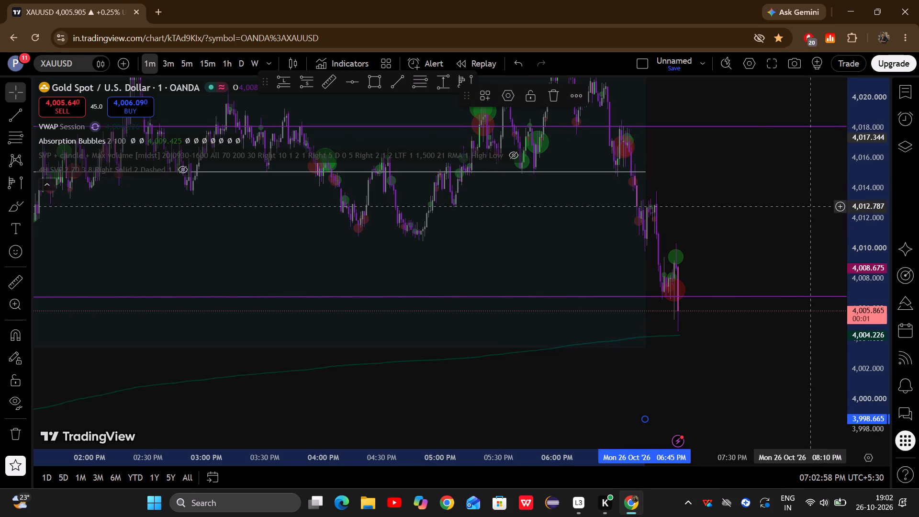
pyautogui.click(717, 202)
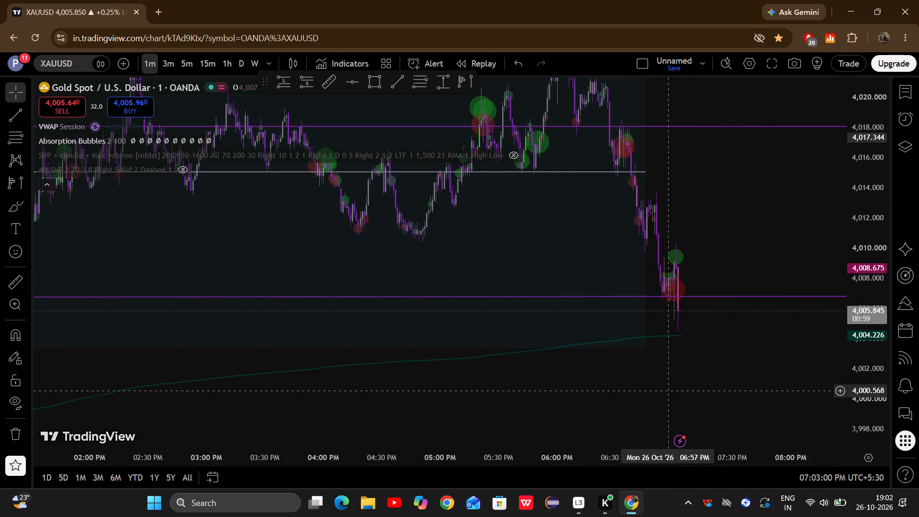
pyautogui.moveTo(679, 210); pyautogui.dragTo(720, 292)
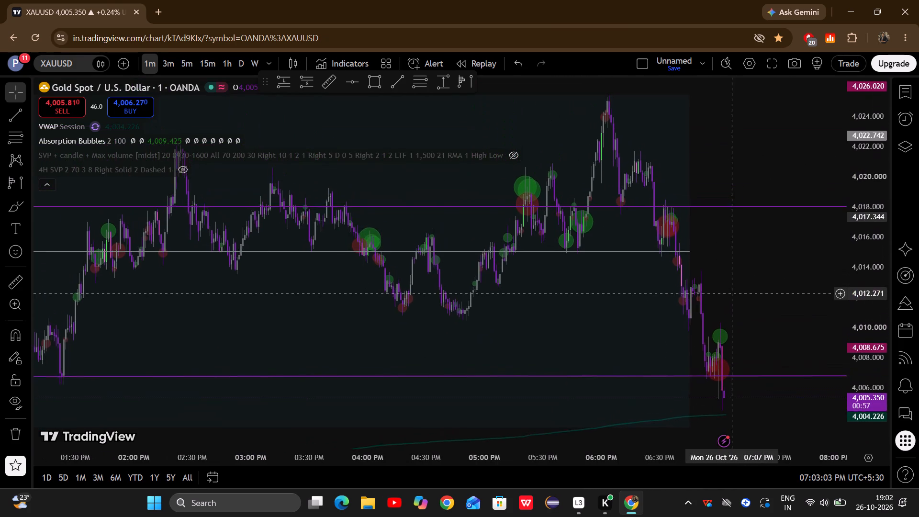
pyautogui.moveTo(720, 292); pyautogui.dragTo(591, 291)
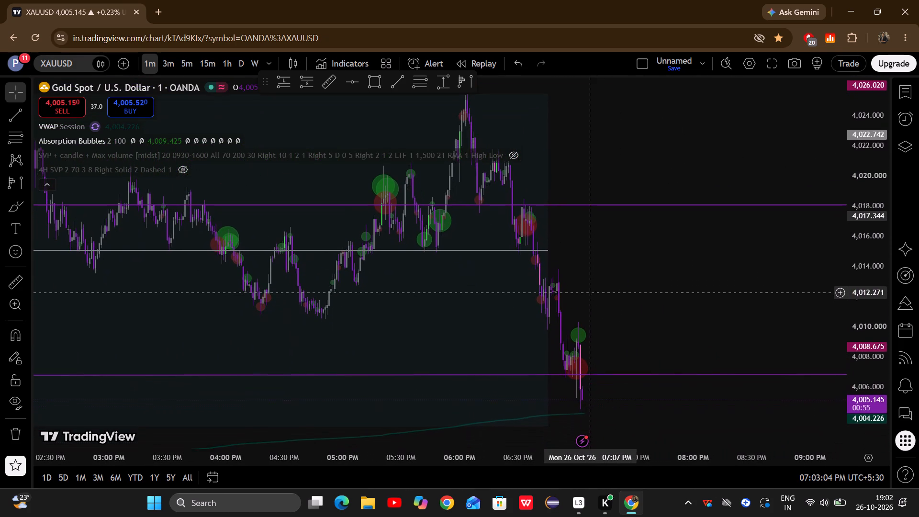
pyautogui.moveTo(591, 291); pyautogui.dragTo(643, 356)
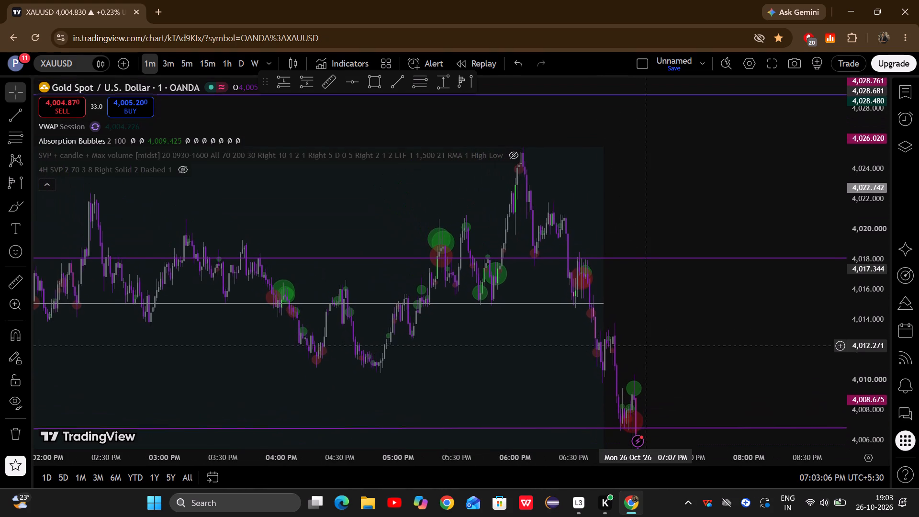
# Examine the latest 1-minute candles against the volume profile levels and VWAP, with the price scale compressed to show a wider range.
pyautogui.moveTo(643, 356); pyautogui.dragTo(642, 375)
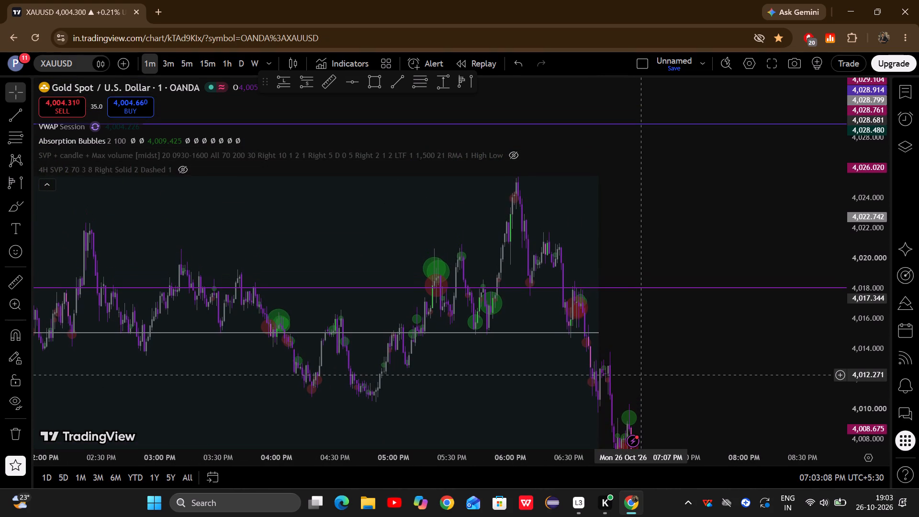
pyautogui.moveTo(642, 375); pyautogui.dragTo(604, 345)
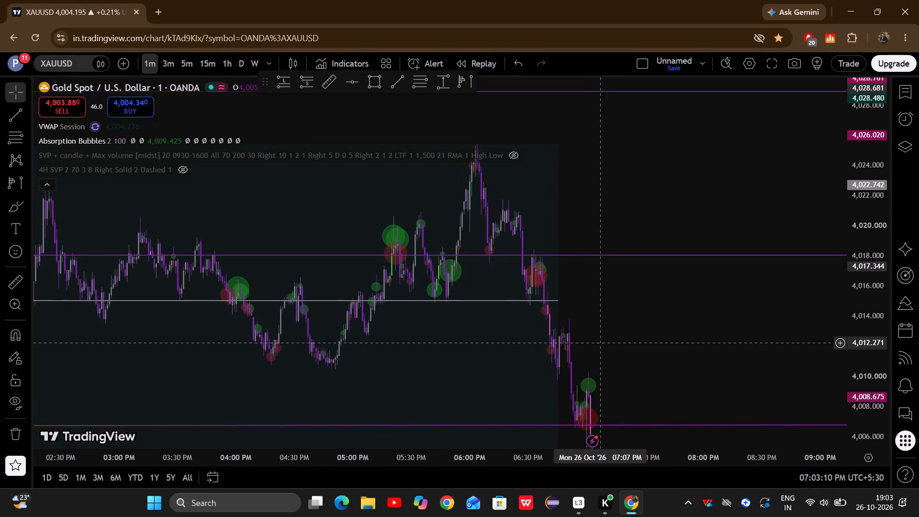
pyautogui.moveTo(604, 345); pyautogui.dragTo(687, 307)
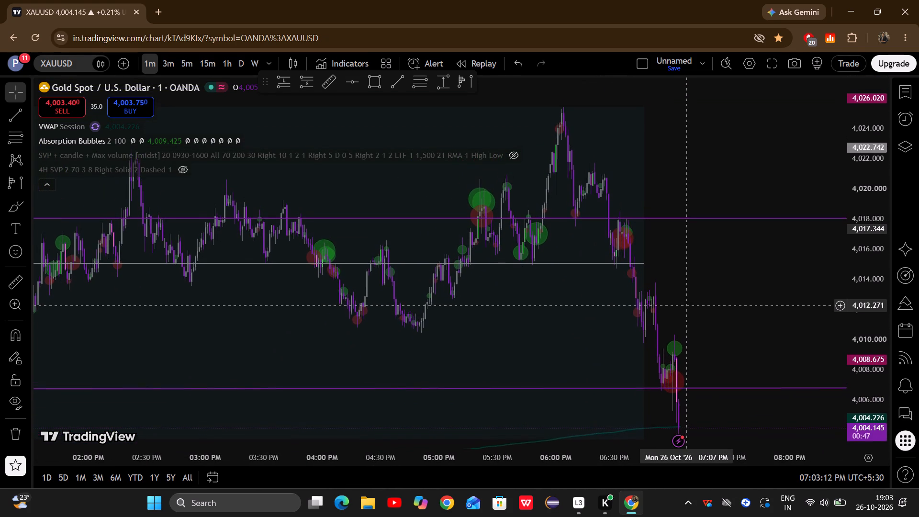
pyautogui.moveTo(687, 307); pyautogui.dragTo(699, 340)
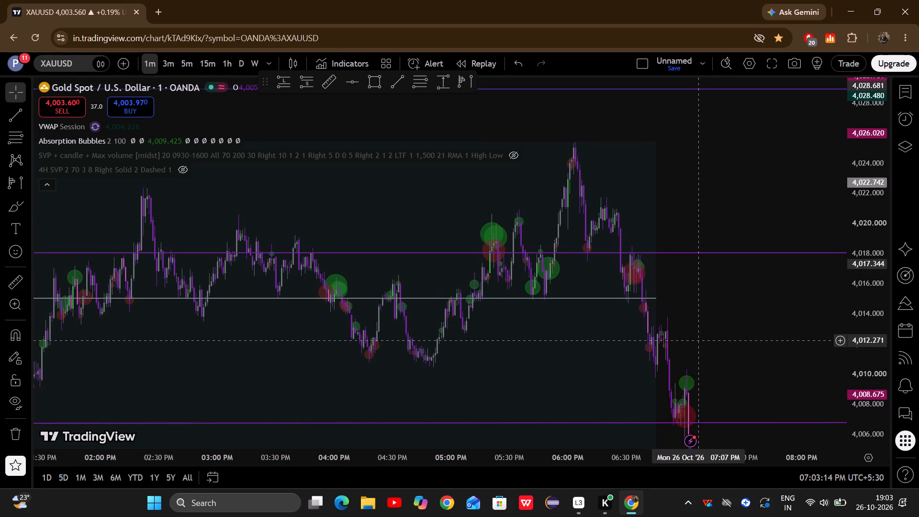
pyautogui.moveTo(699, 340); pyautogui.dragTo(695, 329)
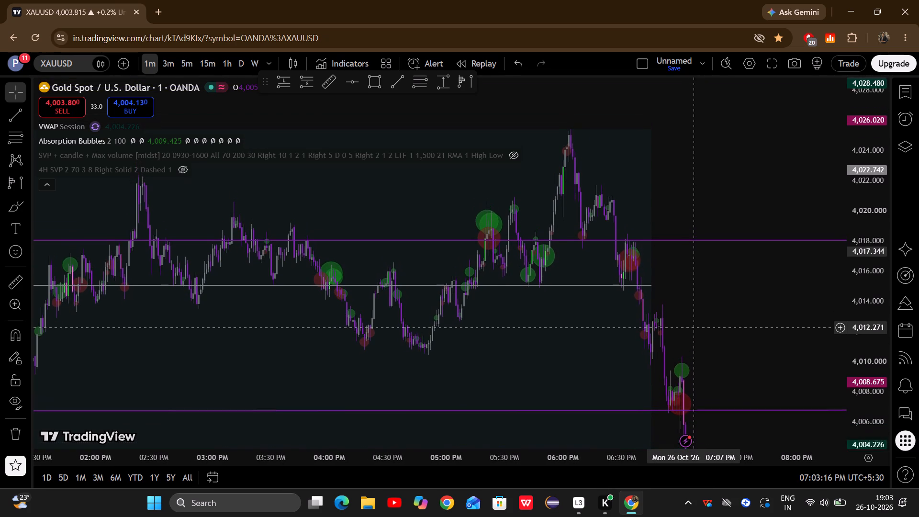
pyautogui.moveTo(695, 329); pyautogui.dragTo(694, 317)
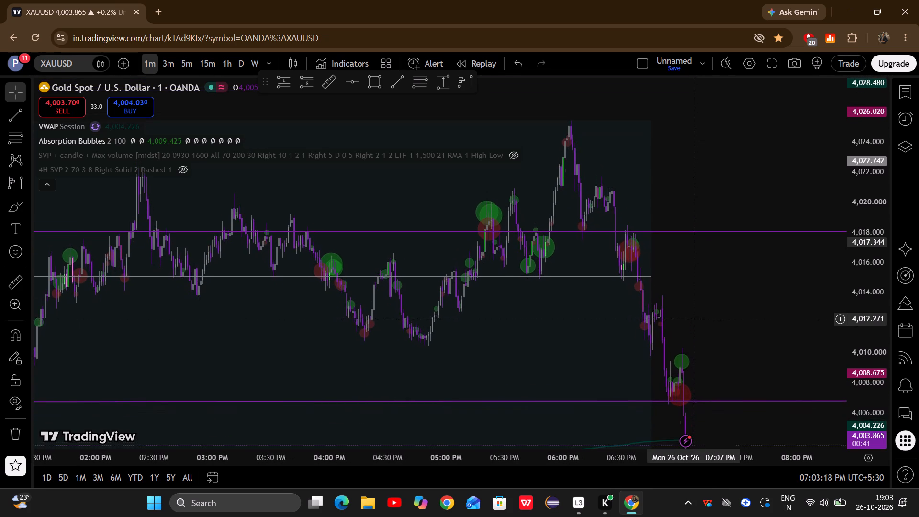
pyautogui.moveTo(694, 317); pyautogui.dragTo(651, 216)
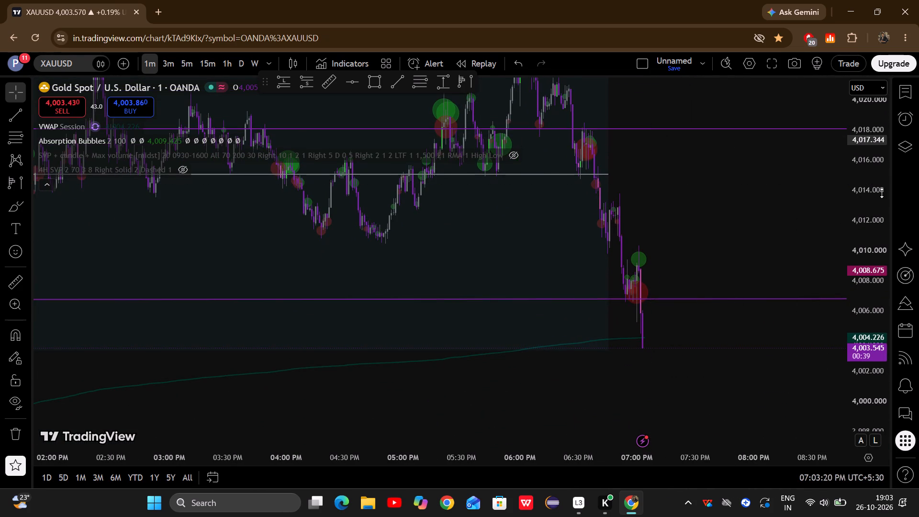
pyautogui.moveTo(882, 193); pyautogui.dragTo(876, 362)
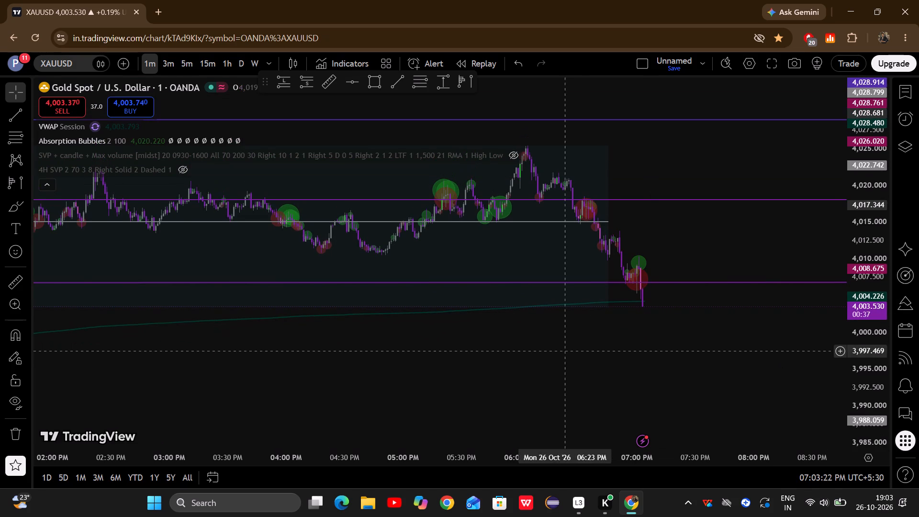
# Switch the chart to the 3-minute timeframe and extend the end of the volume profile's range to the latest candle.
pyautogui.click(166, 66)
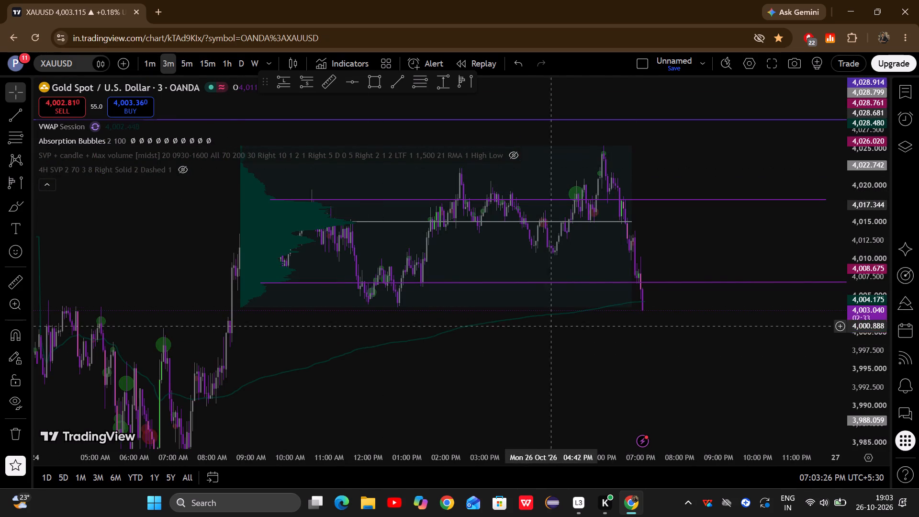
pyautogui.click(623, 224)
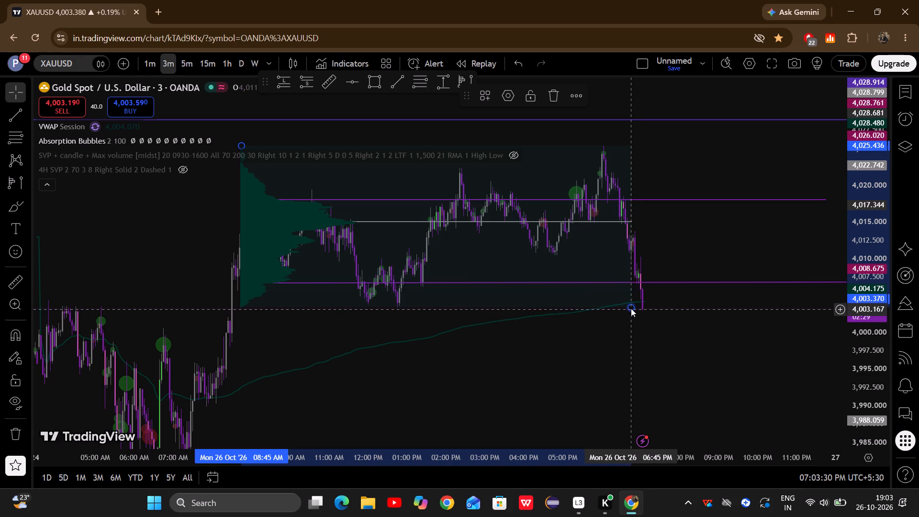
pyautogui.moveTo(631, 308); pyautogui.dragTo(656, 310)
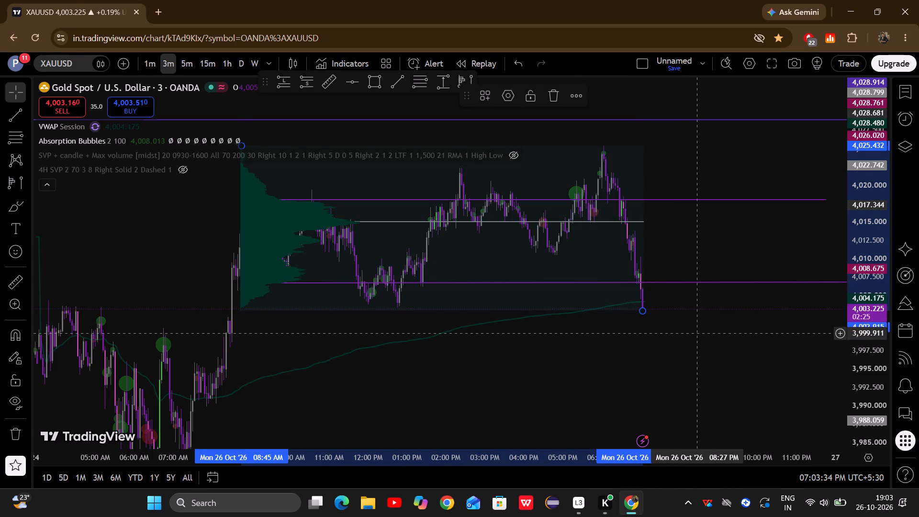
pyautogui.click(719, 337)
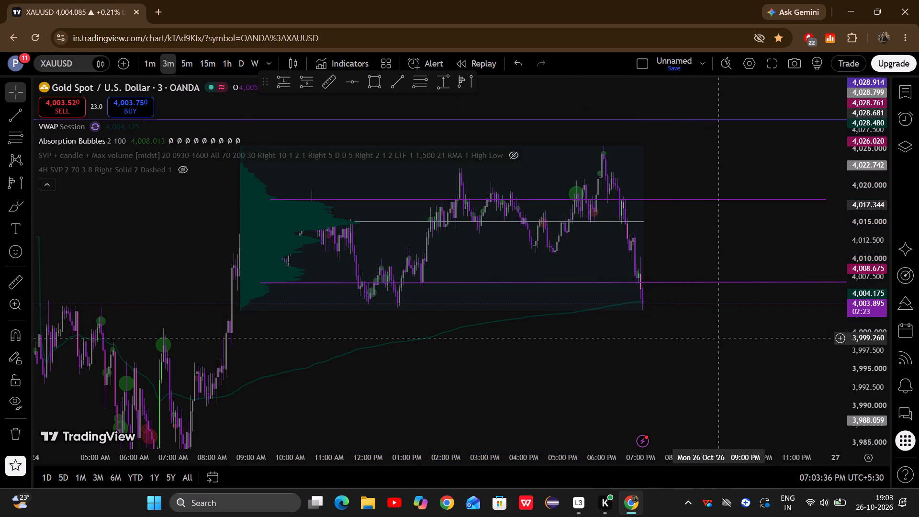
# Hide the Absorption Bubbles indicator on the 3-minute chart.
pyautogui.moveTo(658, 351); pyautogui.dragTo(581, 378)
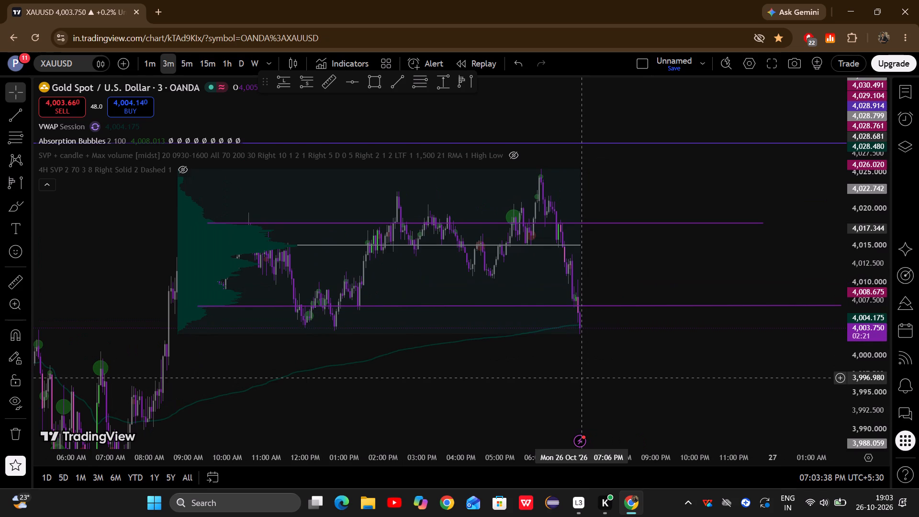
pyautogui.moveTo(581, 378); pyautogui.dragTo(589, 387)
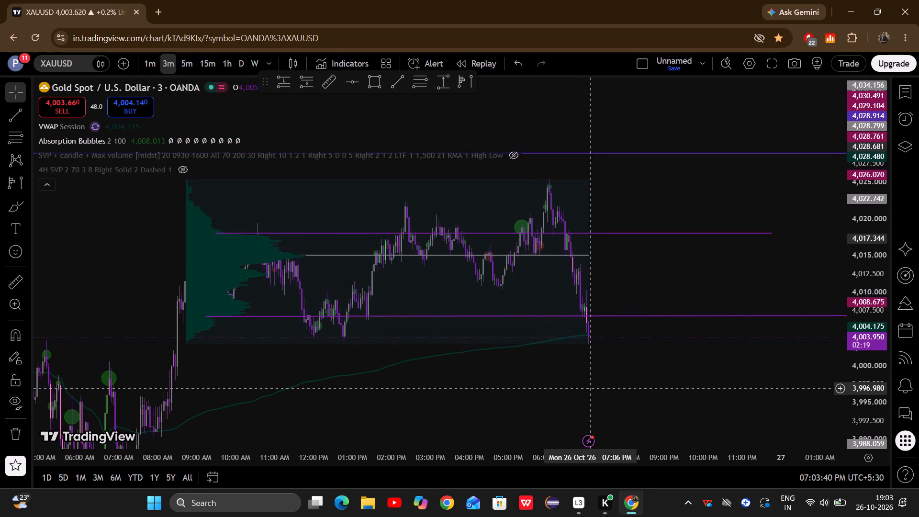
pyautogui.moveTo(589, 387); pyautogui.dragTo(588, 382)
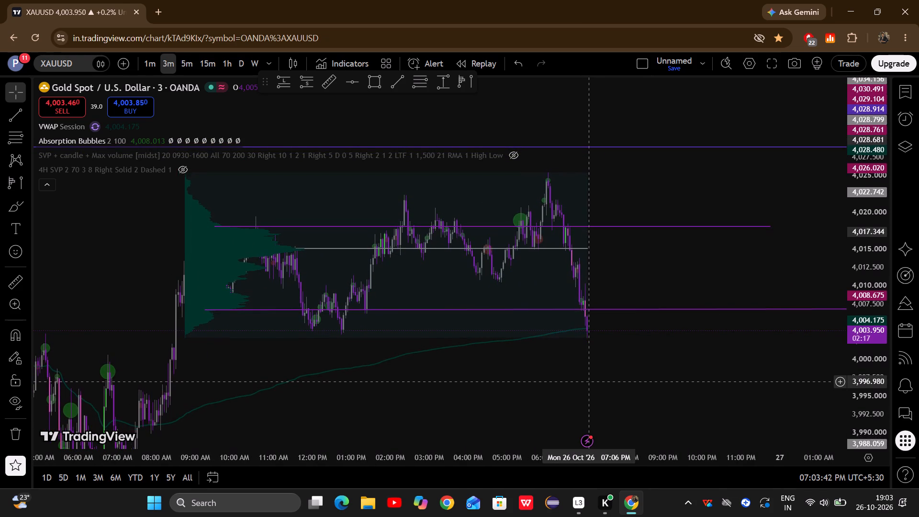
pyautogui.moveTo(588, 382); pyautogui.dragTo(582, 385)
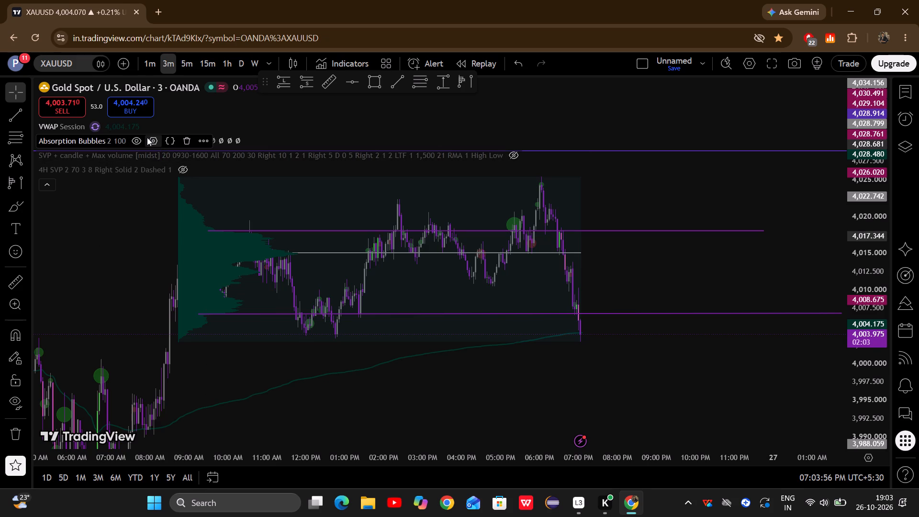
pyautogui.click(139, 141)
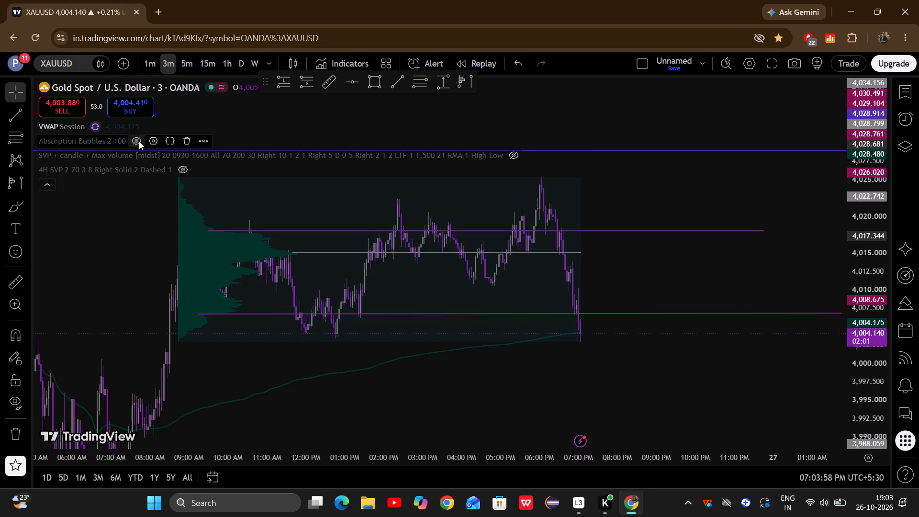
# Show the 4H SVP indicator to compare its levels with the volume profile, and hide it again.
pyautogui.click(181, 168)
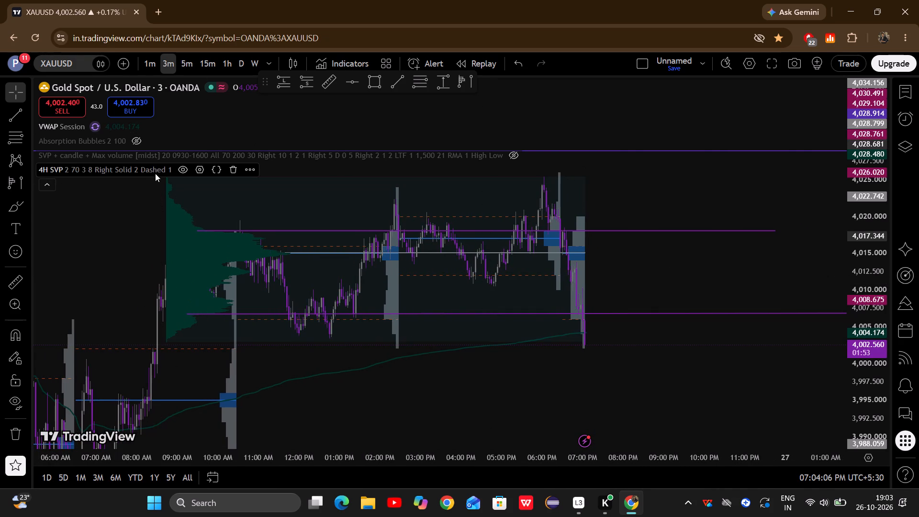
pyautogui.click(183, 167)
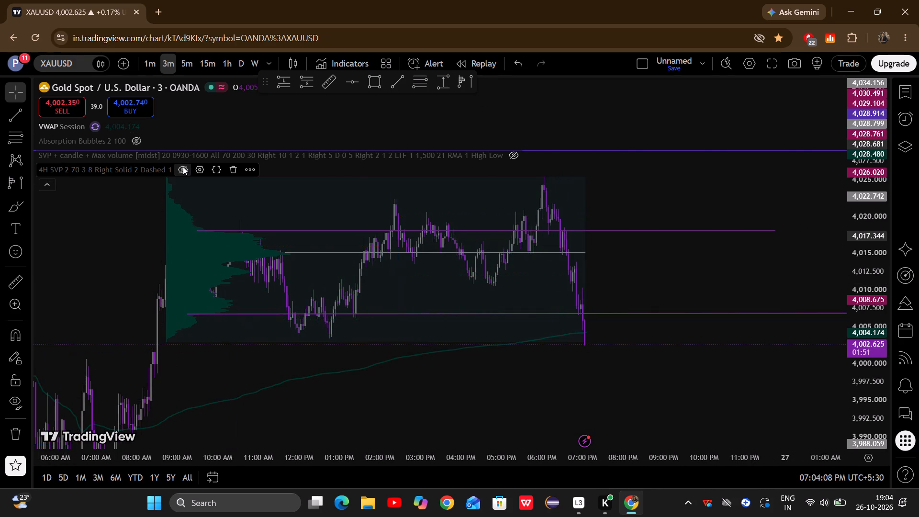
# Examine the 3-minute price action against the volume profile levels and VWAP, including the earlier lows before the profile's range.
pyautogui.moveTo(692, 269); pyautogui.dragTo(659, 259)
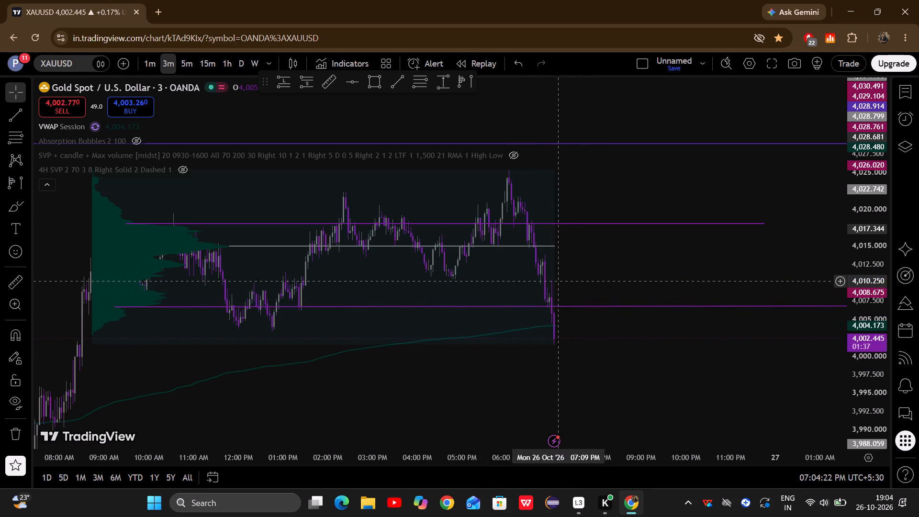
pyautogui.moveTo(432, 413); pyautogui.dragTo(648, 347)
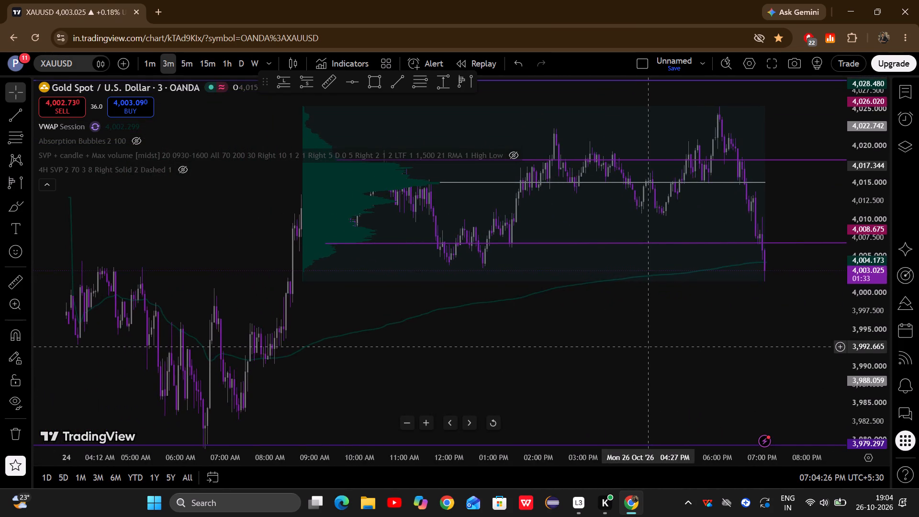
pyautogui.moveTo(648, 347); pyautogui.dragTo(678, 263)
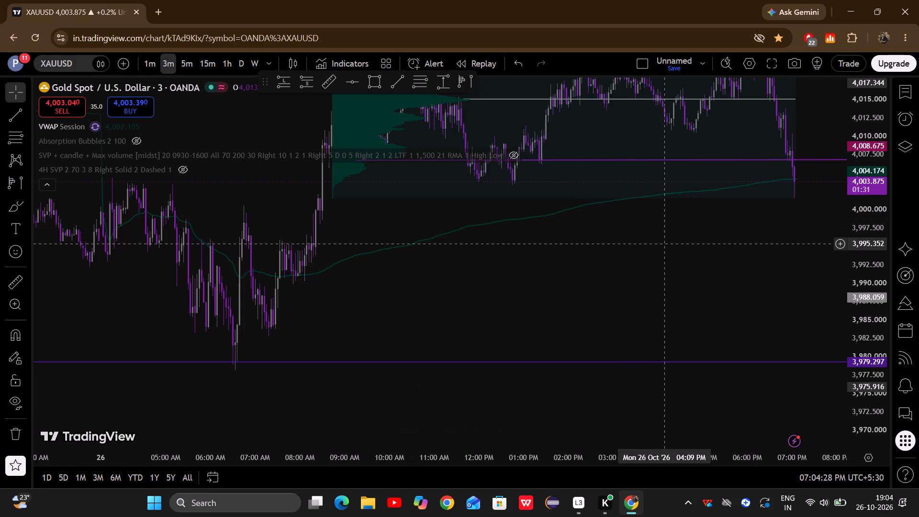
pyautogui.moveTo(664, 244); pyautogui.dragTo(389, 411)
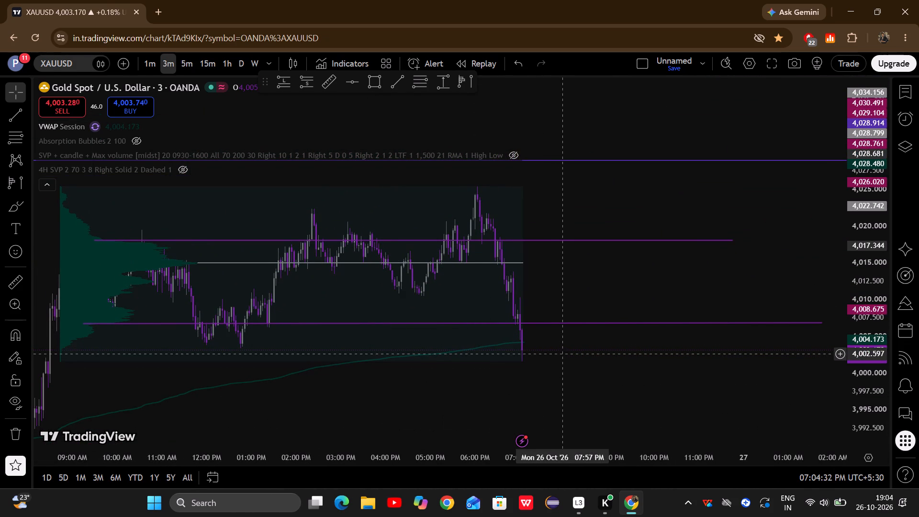
pyautogui.click(486, 334)
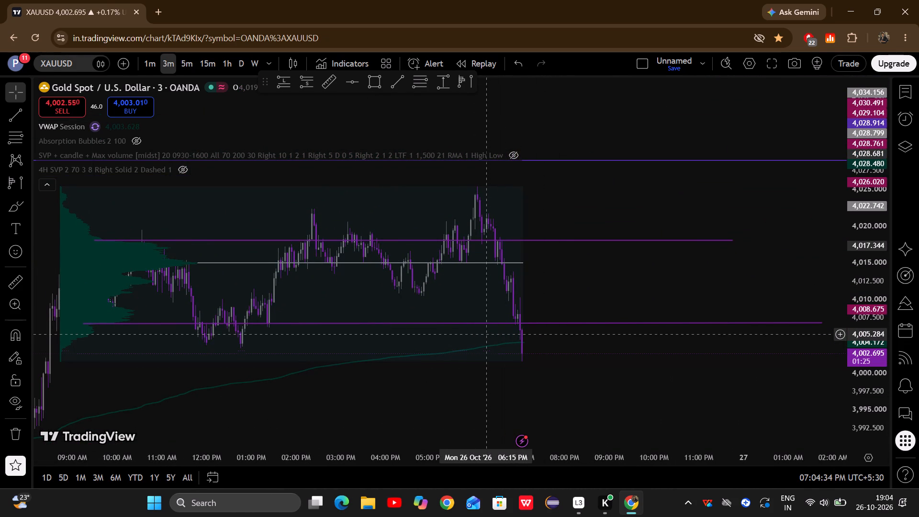
pyautogui.moveTo(562, 374); pyautogui.dragTo(644, 351)
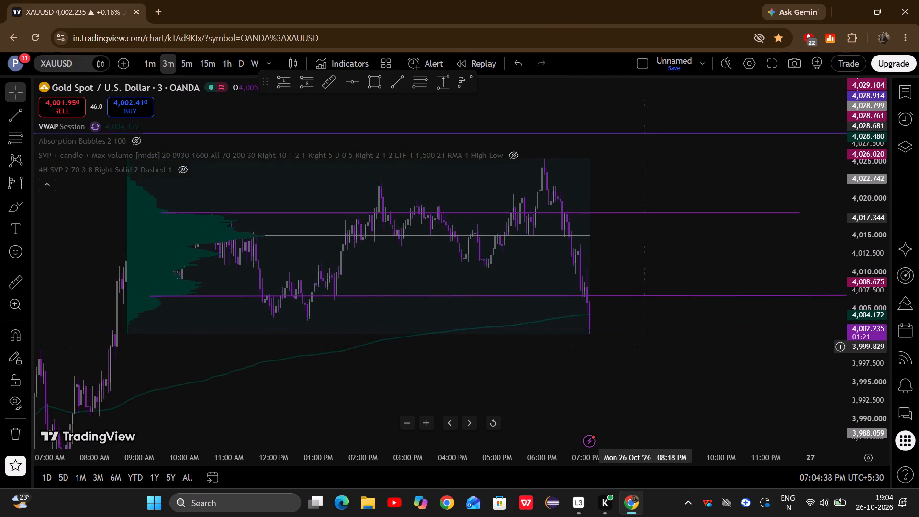
pyautogui.moveTo(644, 351); pyautogui.dragTo(640, 359)
pyautogui.moveTo(651, 330); pyautogui.dragTo(652, 354)
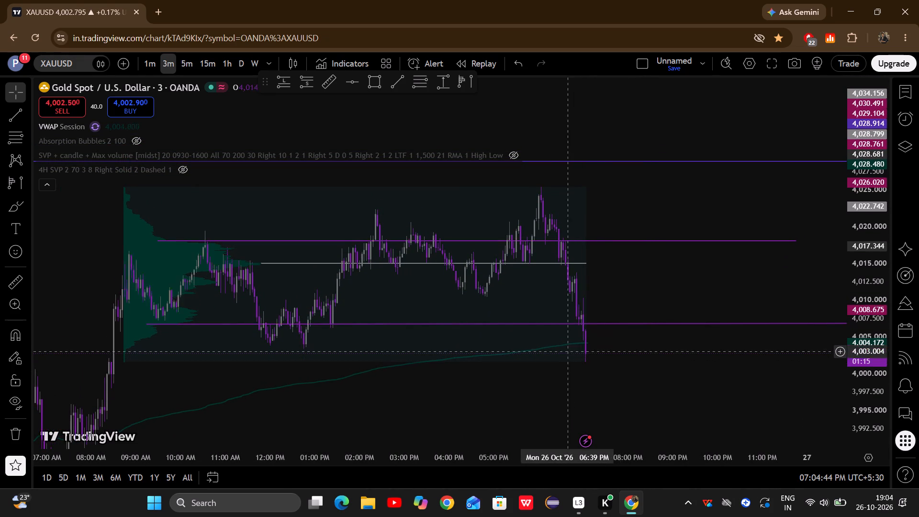
pyautogui.moveTo(658, 269); pyautogui.dragTo(662, 281)
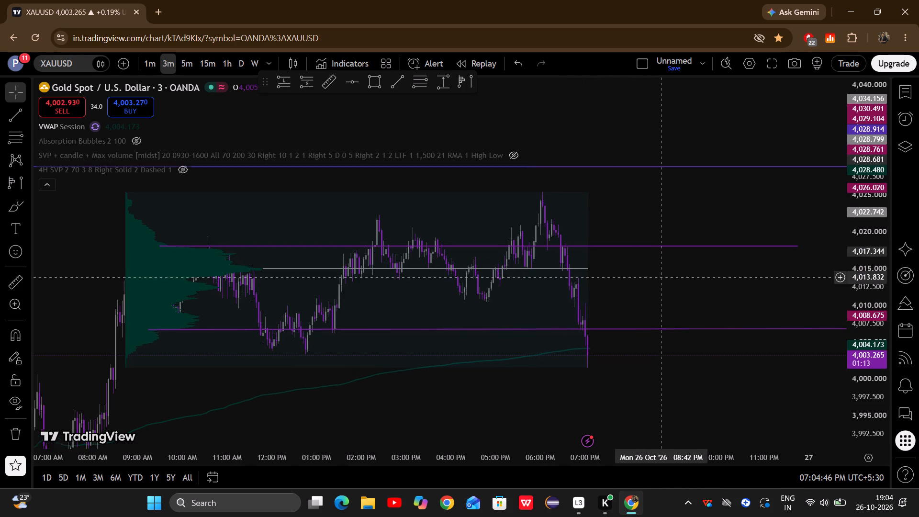
pyautogui.moveTo(662, 281); pyautogui.dragTo(664, 283)
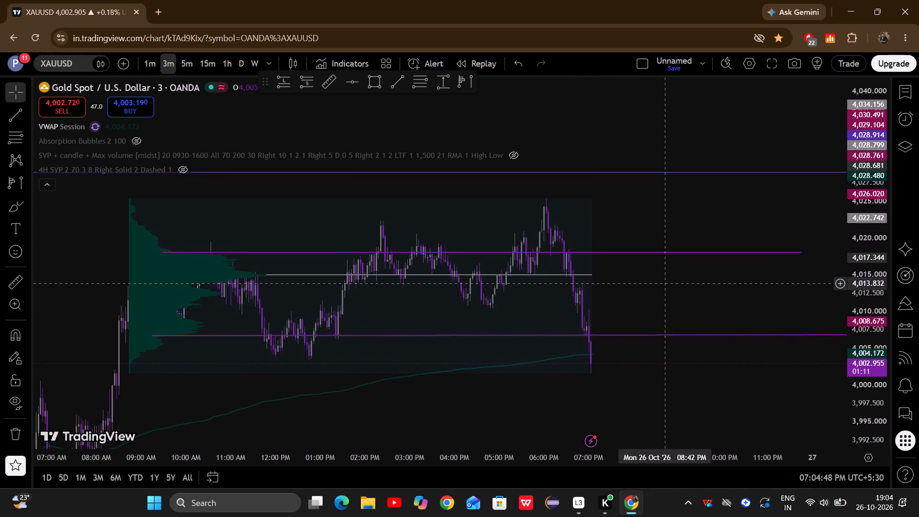
pyautogui.moveTo(664, 283); pyautogui.dragTo(662, 263)
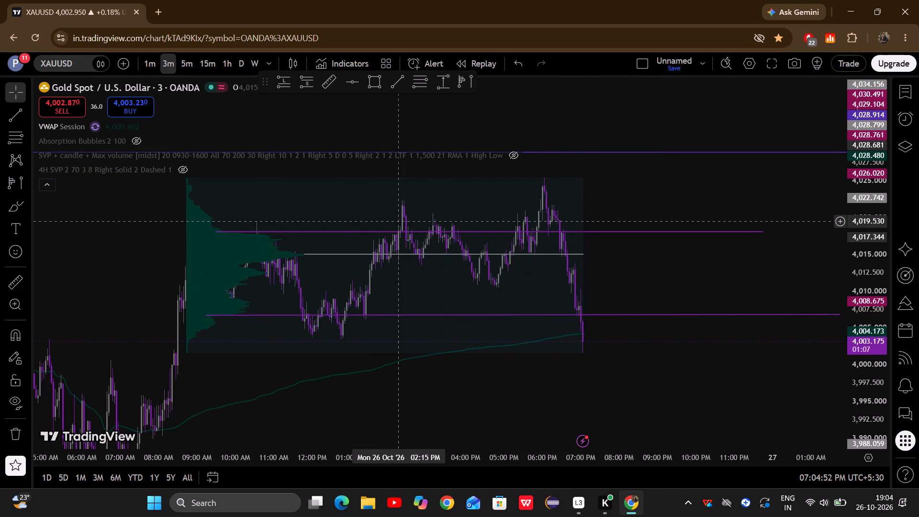
# Switch the chart to the 15-minute timeframe and examine the current and previous sessions against the volume profile levels and VWAP.
pyautogui.click(203, 64)
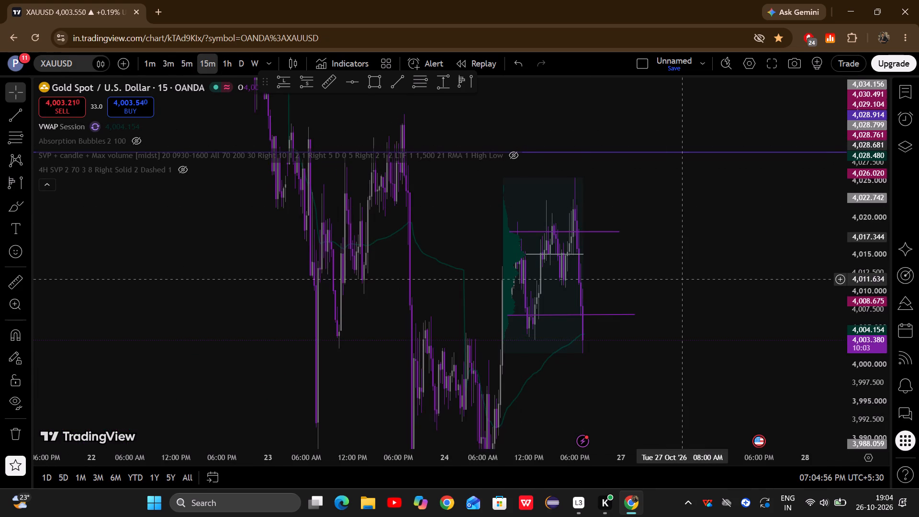
pyautogui.hscroll(-1, 683, 279)
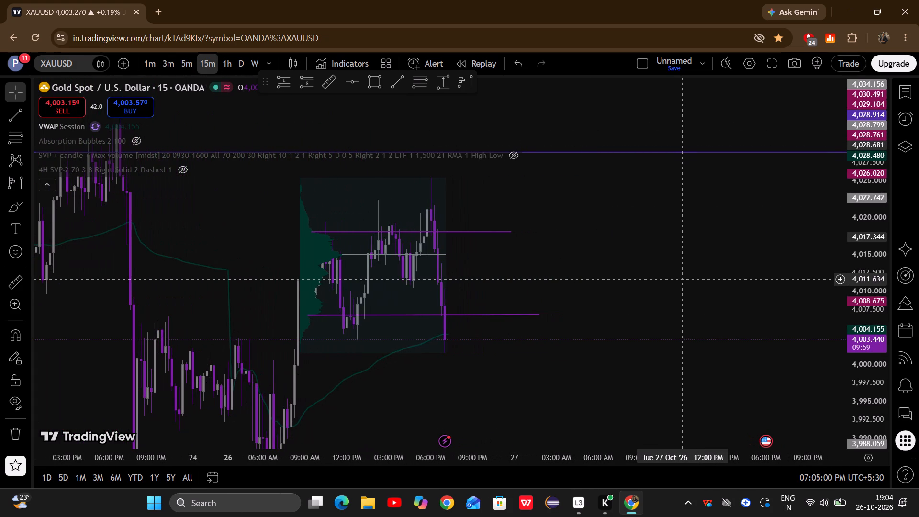
pyautogui.moveTo(613, 295); pyautogui.dragTo(767, 285)
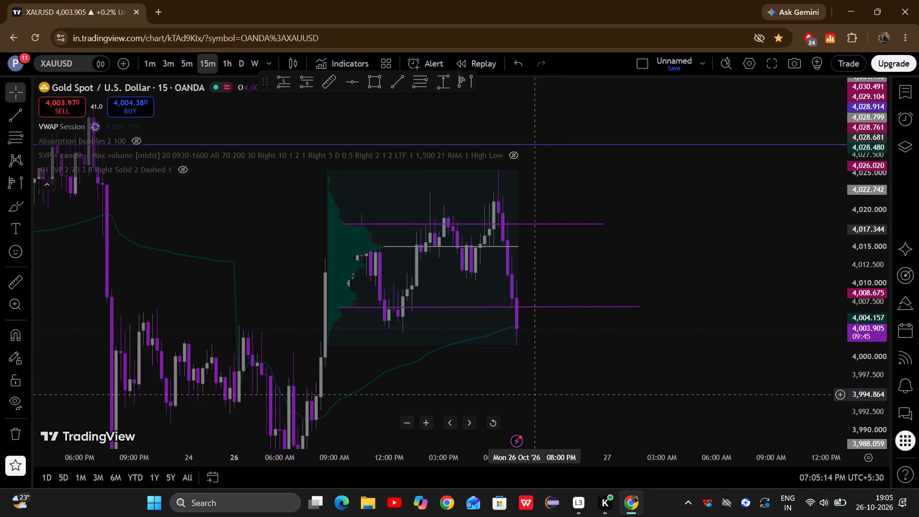
pyautogui.moveTo(546, 360); pyautogui.dragTo(653, 383)
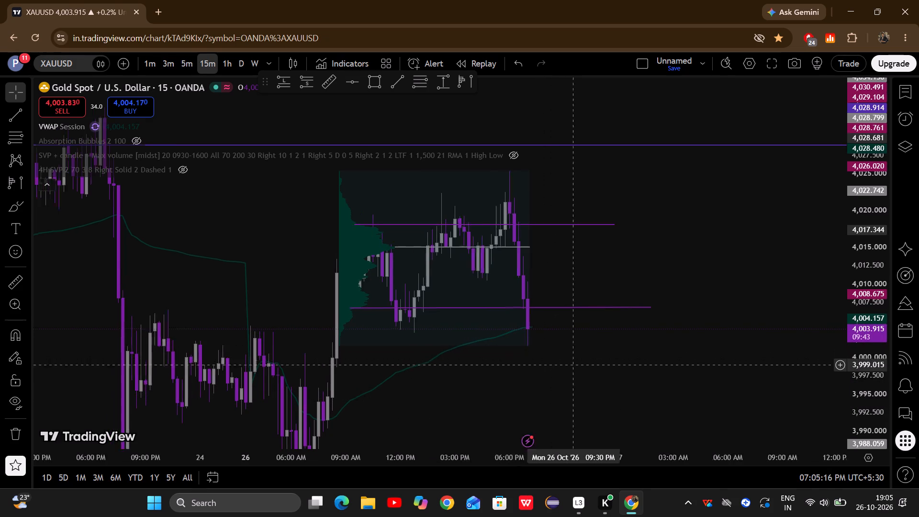
pyautogui.moveTo(653, 383); pyautogui.dragTo(918, 395)
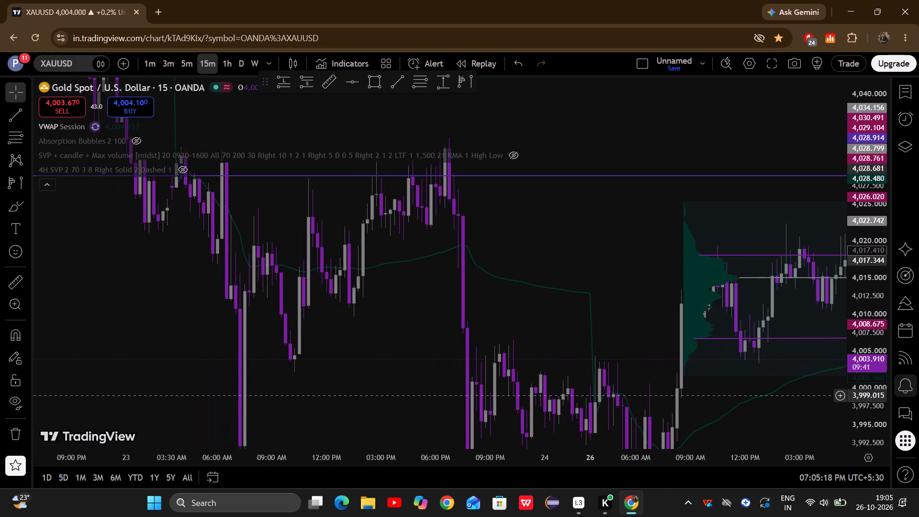
pyautogui.moveTo(918, 395); pyautogui.dragTo(544, 382)
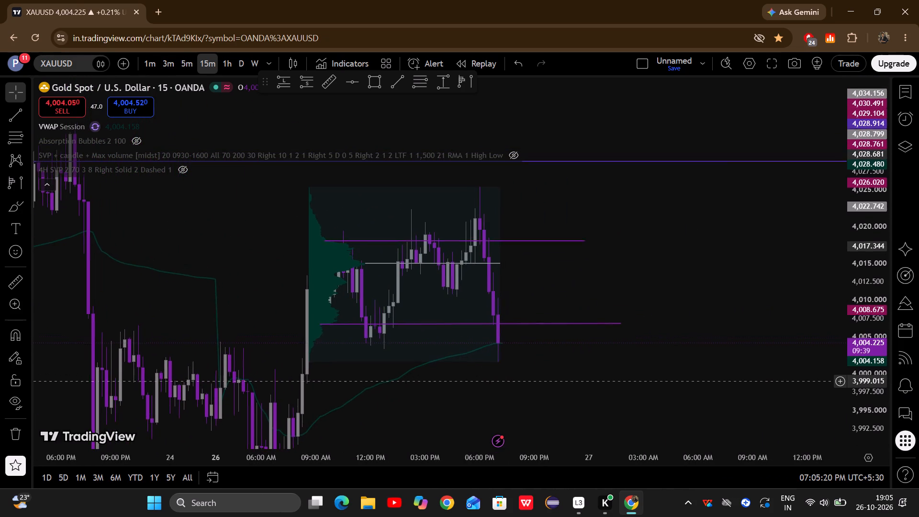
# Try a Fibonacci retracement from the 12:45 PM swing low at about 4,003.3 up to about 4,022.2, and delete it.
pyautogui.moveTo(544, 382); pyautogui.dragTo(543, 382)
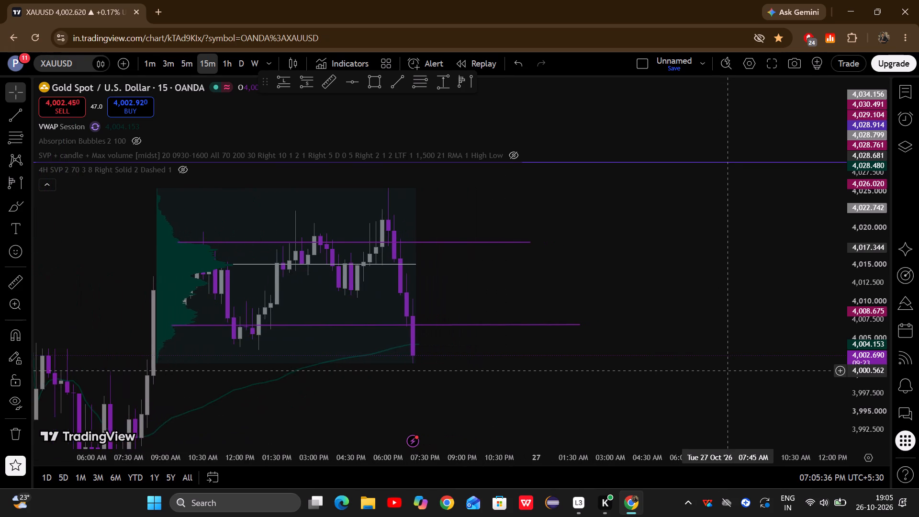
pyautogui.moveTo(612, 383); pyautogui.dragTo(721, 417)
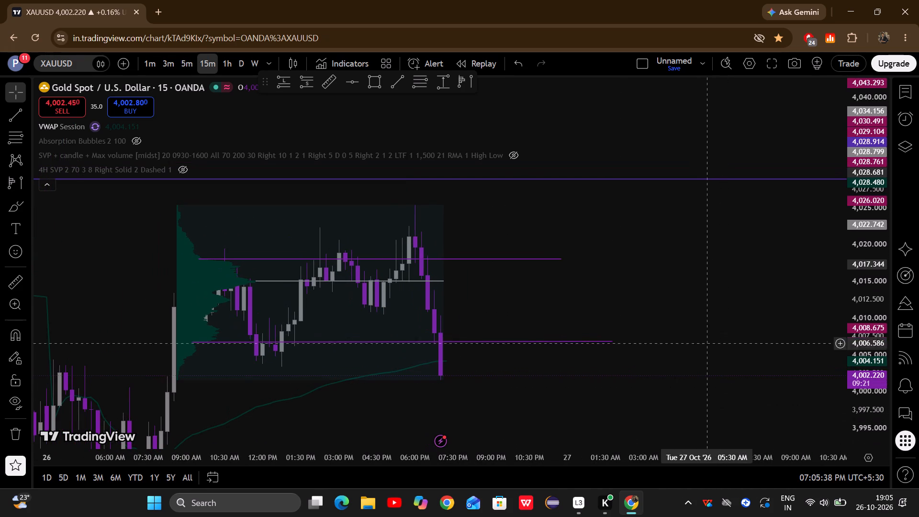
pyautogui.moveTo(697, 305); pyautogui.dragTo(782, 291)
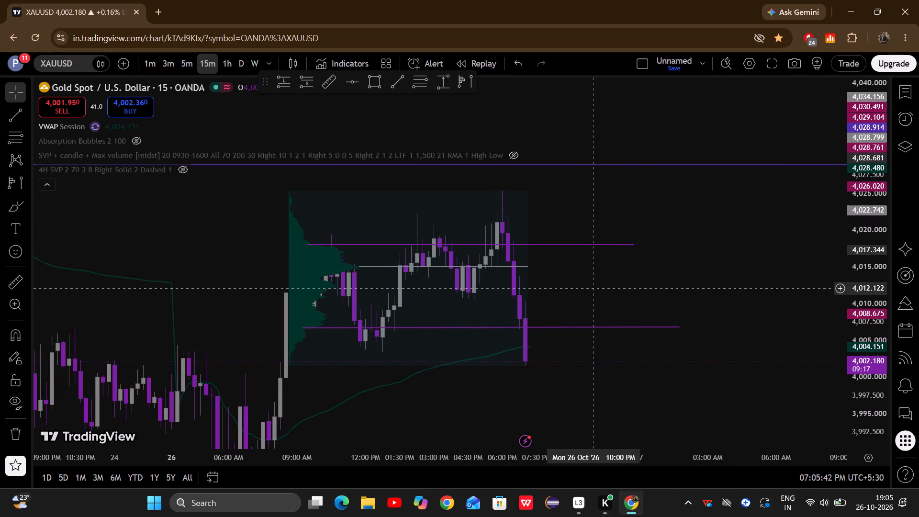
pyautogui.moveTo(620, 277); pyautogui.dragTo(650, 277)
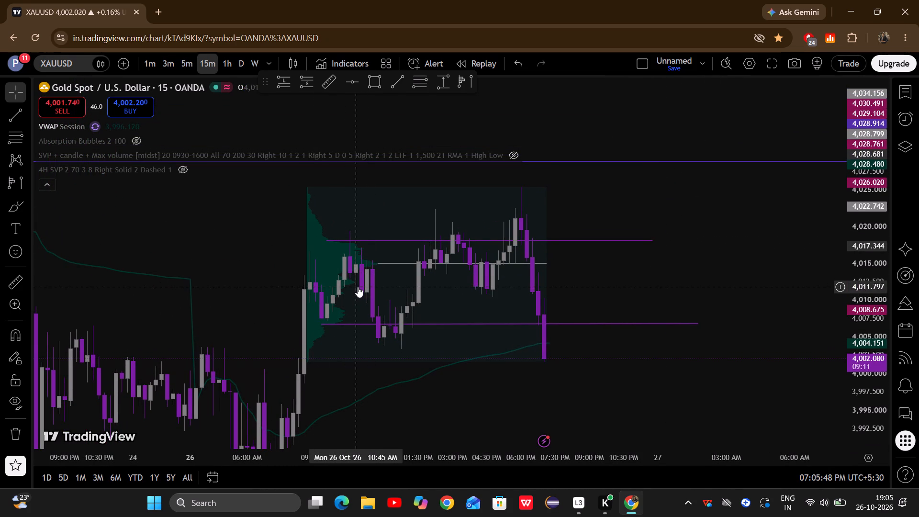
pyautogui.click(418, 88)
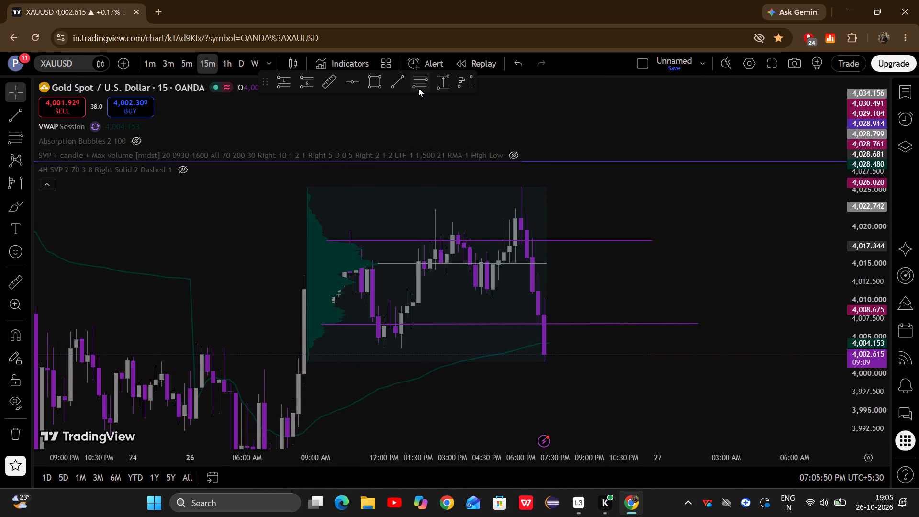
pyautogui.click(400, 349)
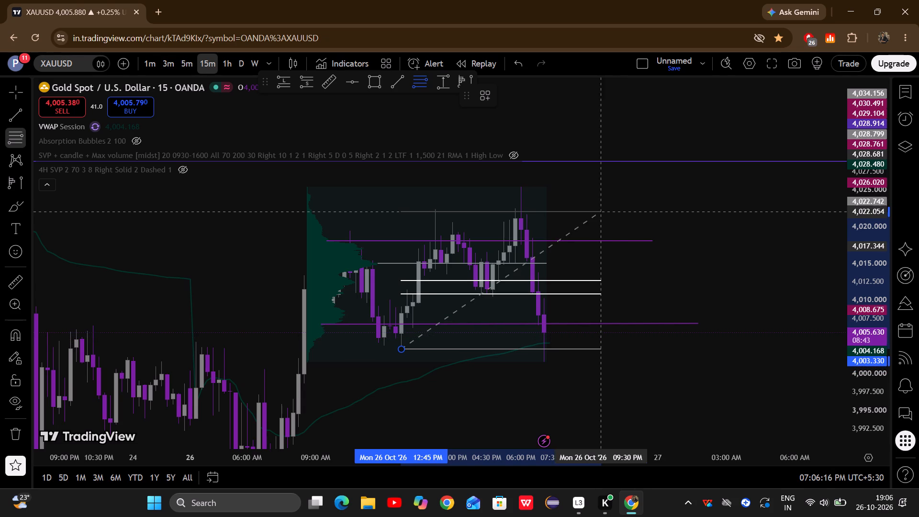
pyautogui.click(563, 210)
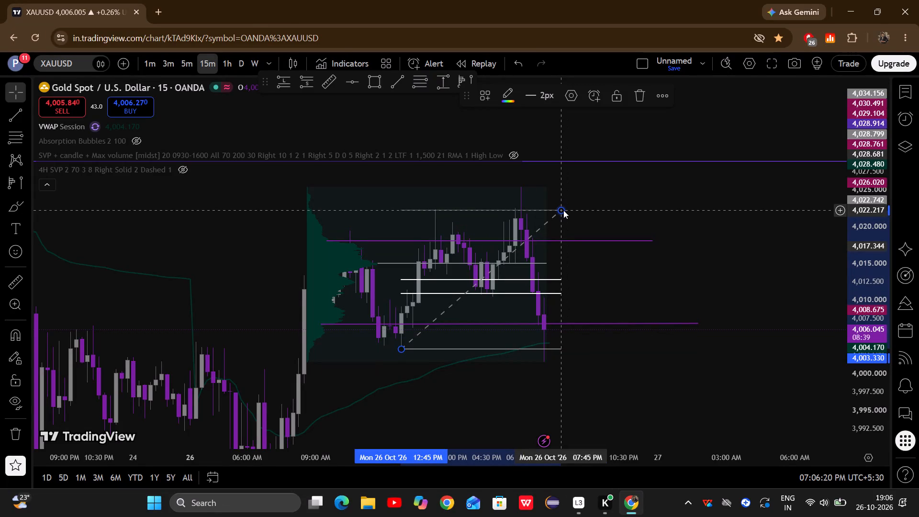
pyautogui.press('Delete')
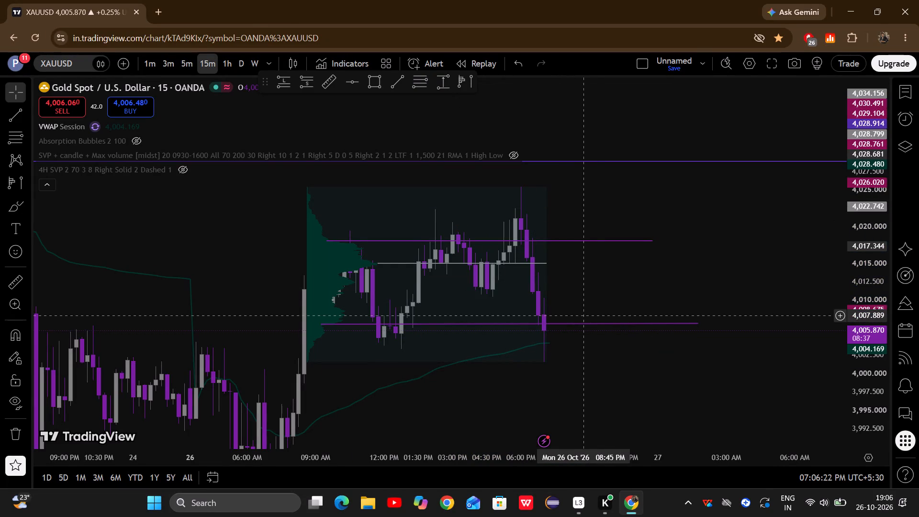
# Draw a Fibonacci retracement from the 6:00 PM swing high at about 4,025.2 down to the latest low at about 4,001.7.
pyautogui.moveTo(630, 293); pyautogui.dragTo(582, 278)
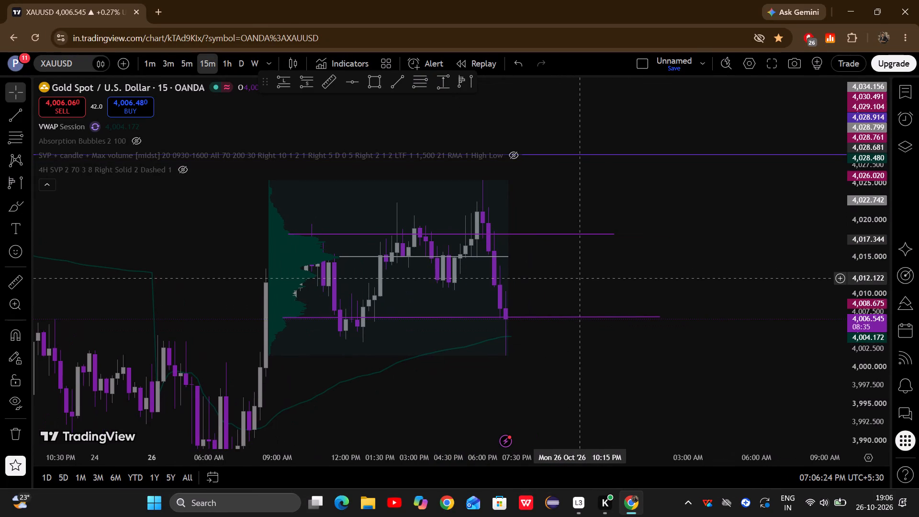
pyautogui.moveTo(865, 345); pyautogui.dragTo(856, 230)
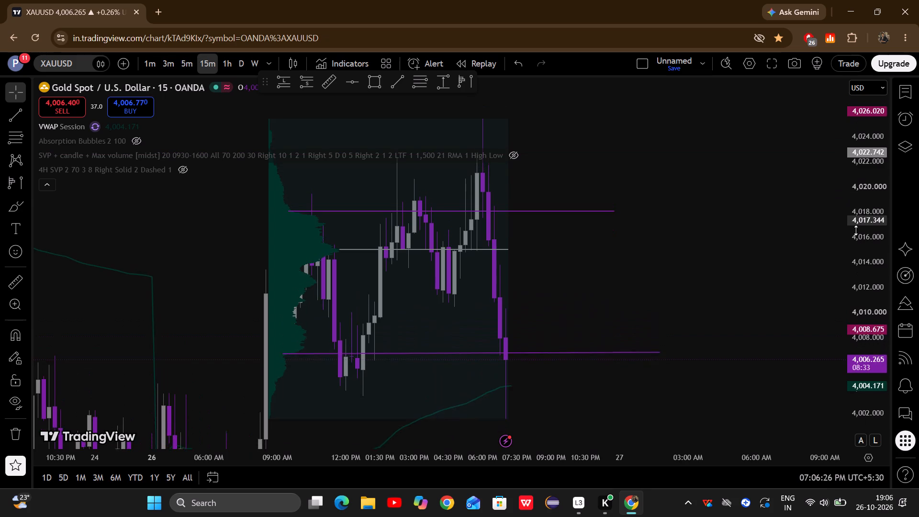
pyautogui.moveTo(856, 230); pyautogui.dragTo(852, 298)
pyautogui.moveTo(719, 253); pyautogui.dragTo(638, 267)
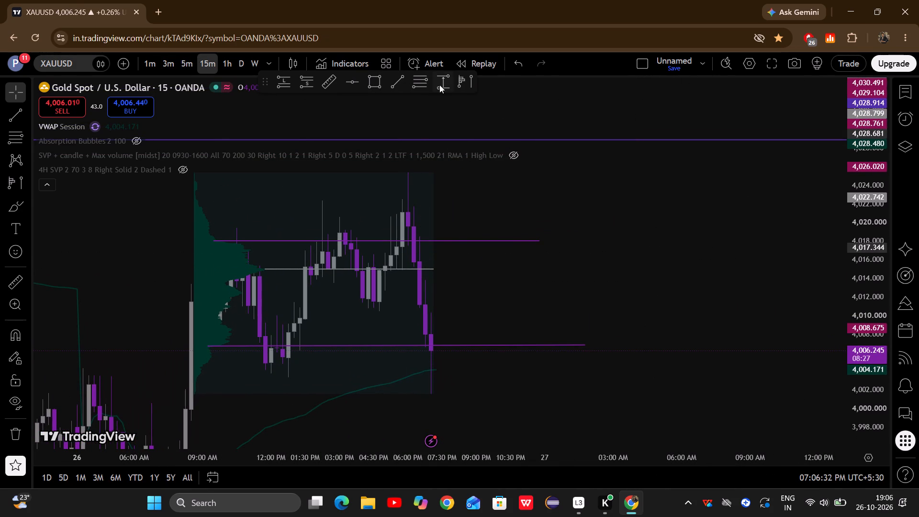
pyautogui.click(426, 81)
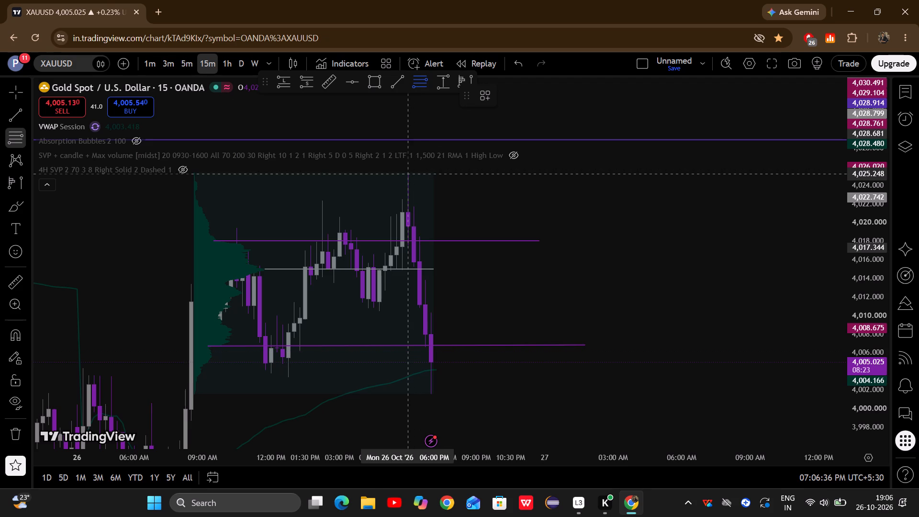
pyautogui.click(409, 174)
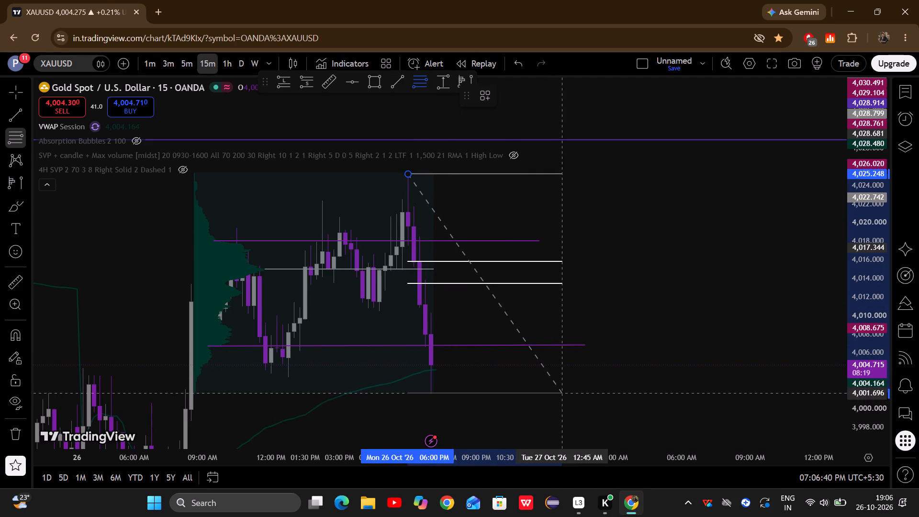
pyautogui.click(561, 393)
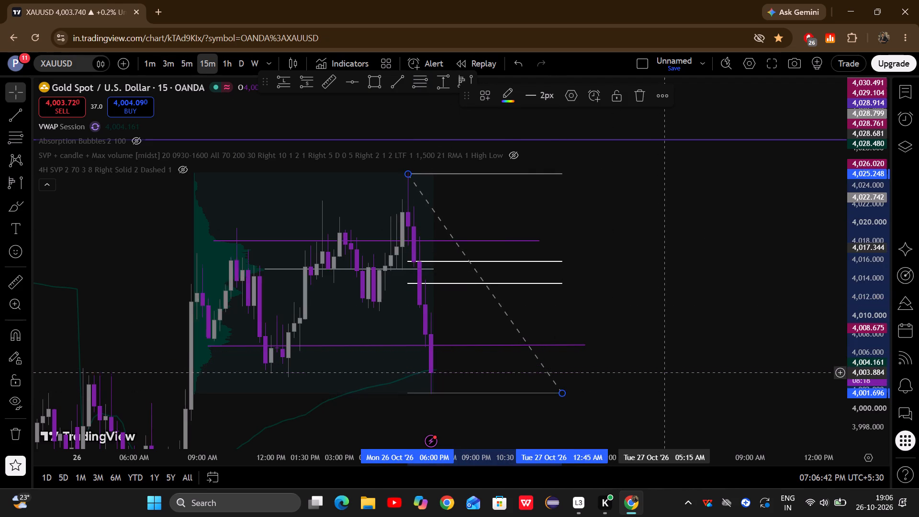
# Examine the latest decline against the Fibonacci retracement levels, the volume profile levels and VWAP on the 15-minute chart.
pyautogui.click(704, 307)
pyautogui.moveTo(704, 307); pyautogui.dragTo(716, 336)
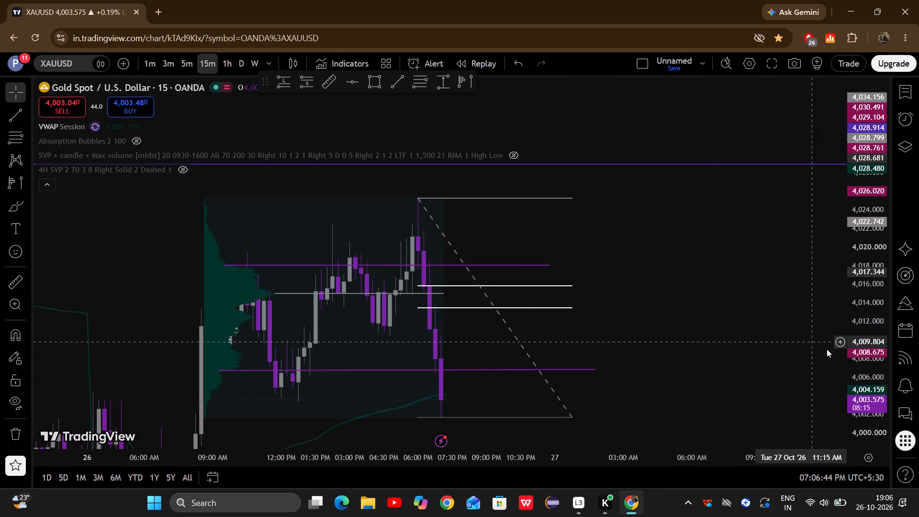
pyautogui.moveTo(871, 359); pyautogui.dragTo(874, 273)
pyautogui.moveTo(699, 348); pyautogui.dragTo(706, 337)
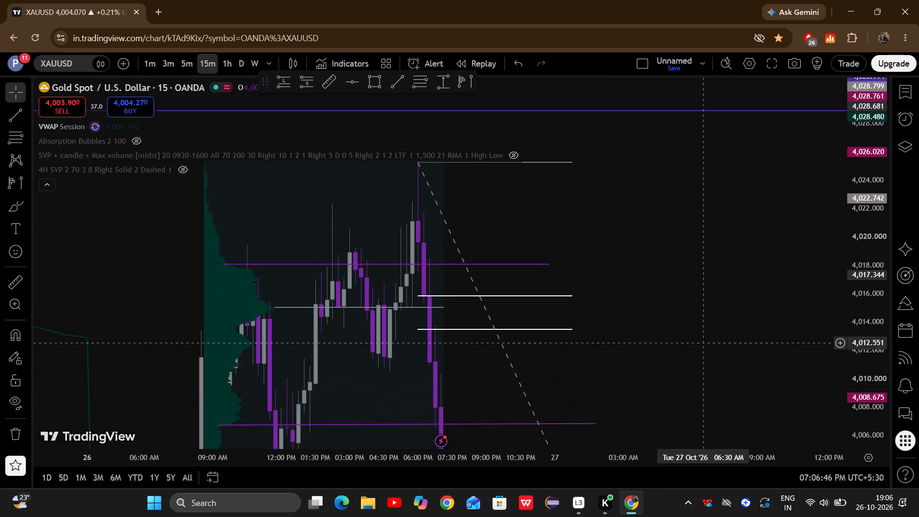
pyautogui.moveTo(706, 337); pyautogui.dragTo(711, 247)
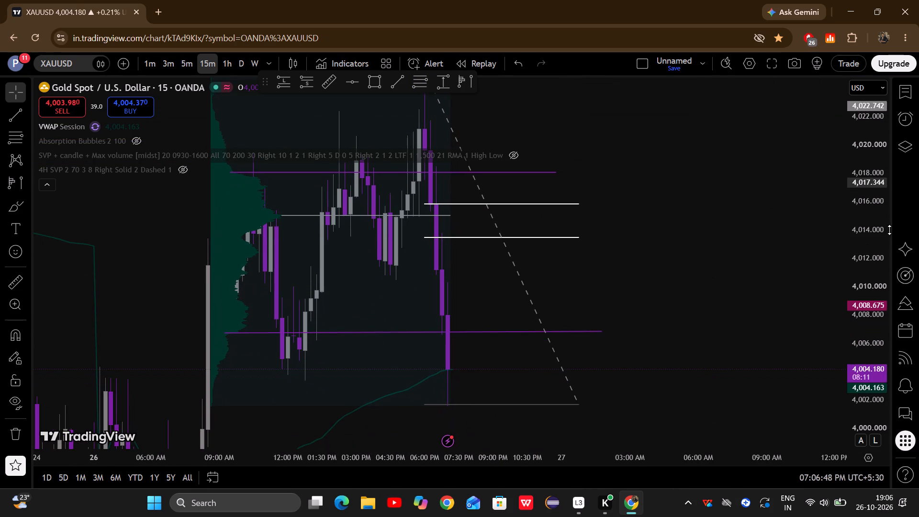
pyautogui.moveTo(879, 225); pyautogui.dragTo(886, 309)
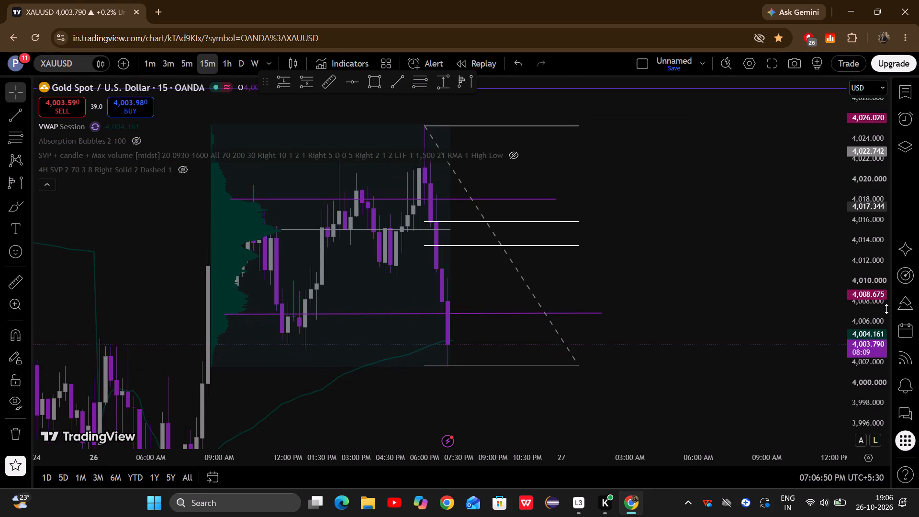
pyautogui.moveTo(886, 309); pyautogui.dragTo(885, 283)
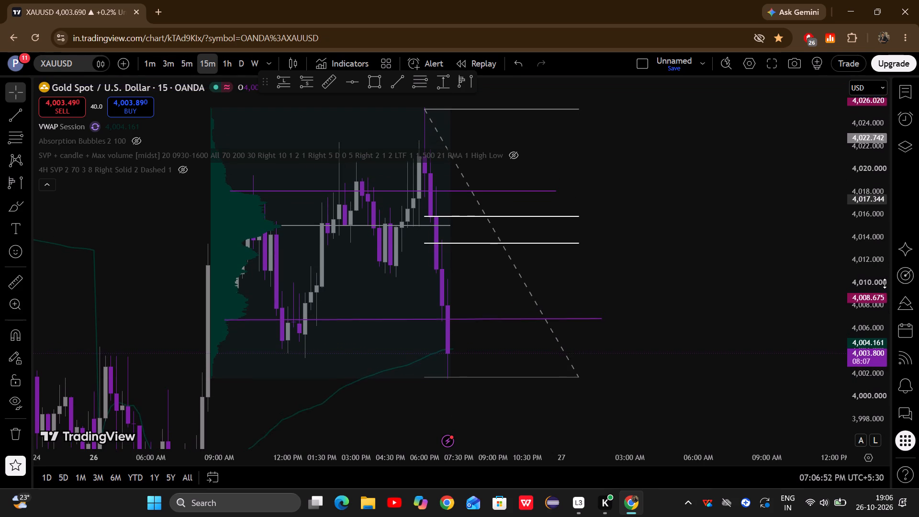
pyautogui.moveTo(885, 283); pyautogui.dragTo(887, 265)
pyautogui.moveTo(810, 264); pyautogui.dragTo(819, 279)
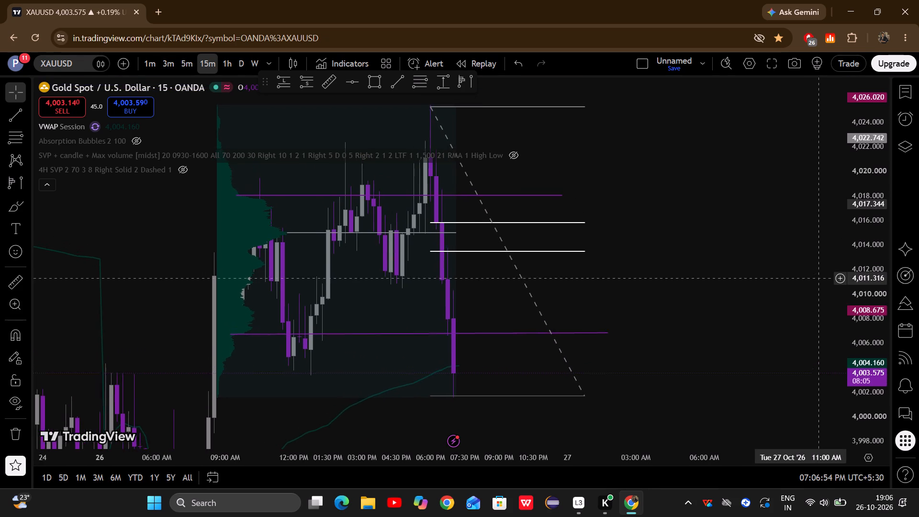
pyautogui.moveTo(819, 279); pyautogui.dragTo(817, 279)
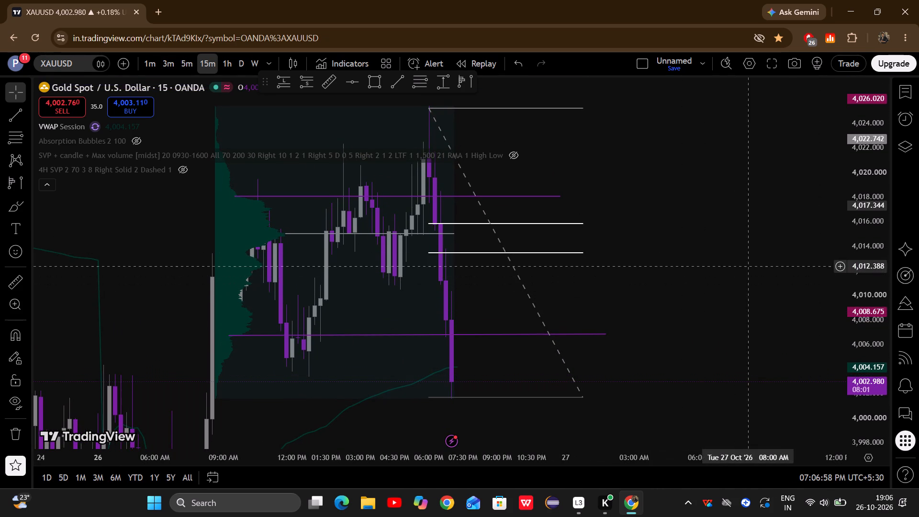
pyautogui.moveTo(864, 239); pyautogui.dragTo(875, 282)
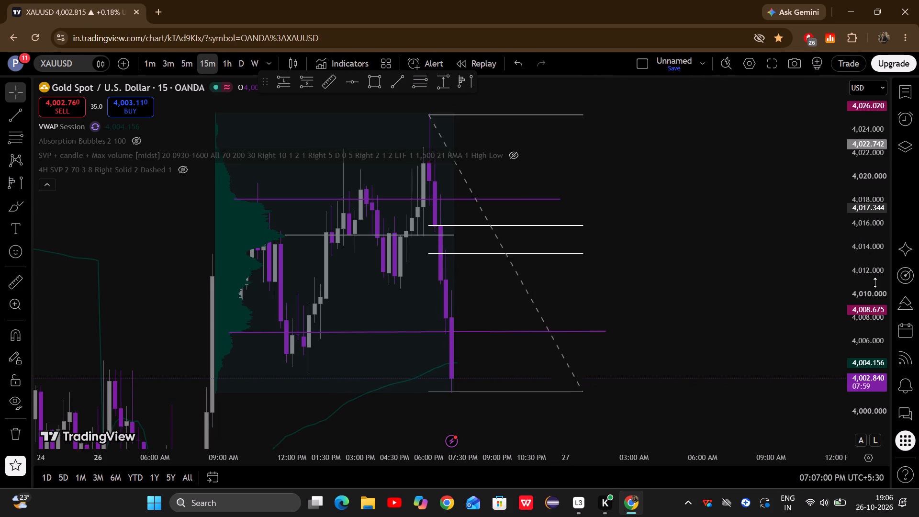
pyautogui.moveTo(875, 282); pyautogui.dragTo(875, 324)
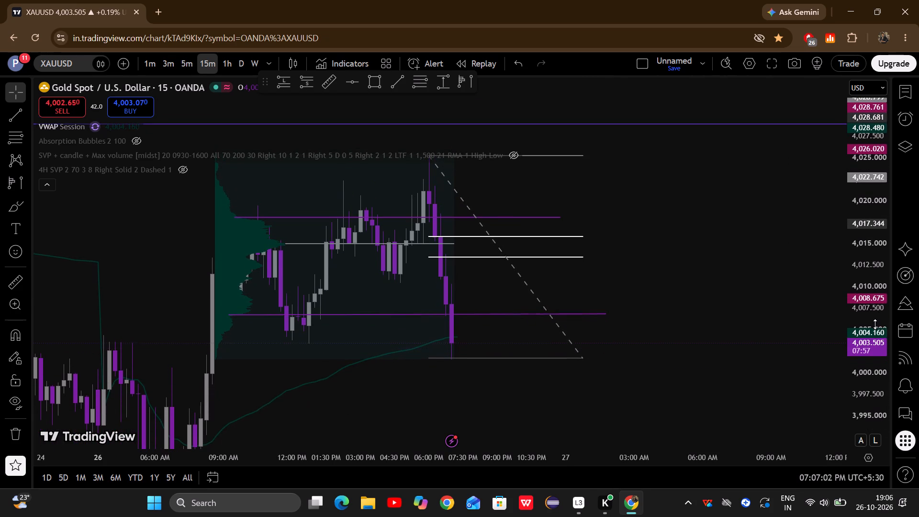
pyautogui.moveTo(875, 324); pyautogui.dragTo(875, 314)
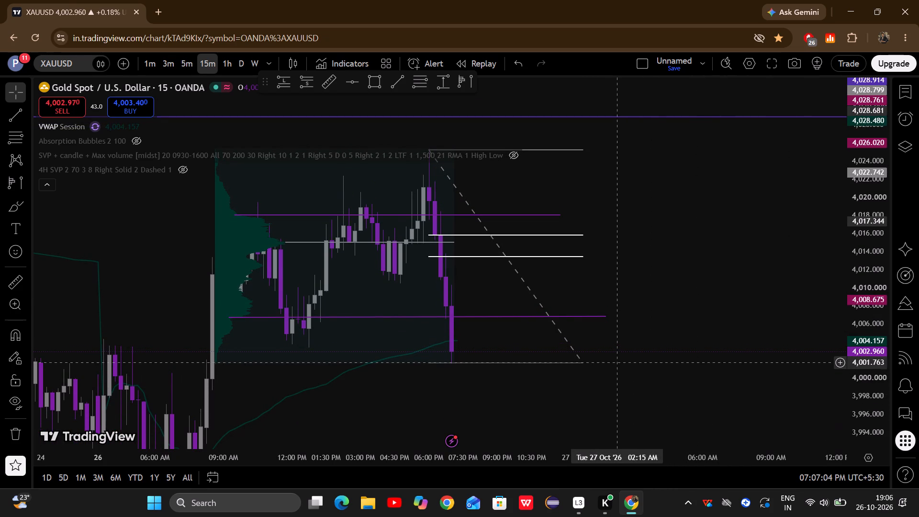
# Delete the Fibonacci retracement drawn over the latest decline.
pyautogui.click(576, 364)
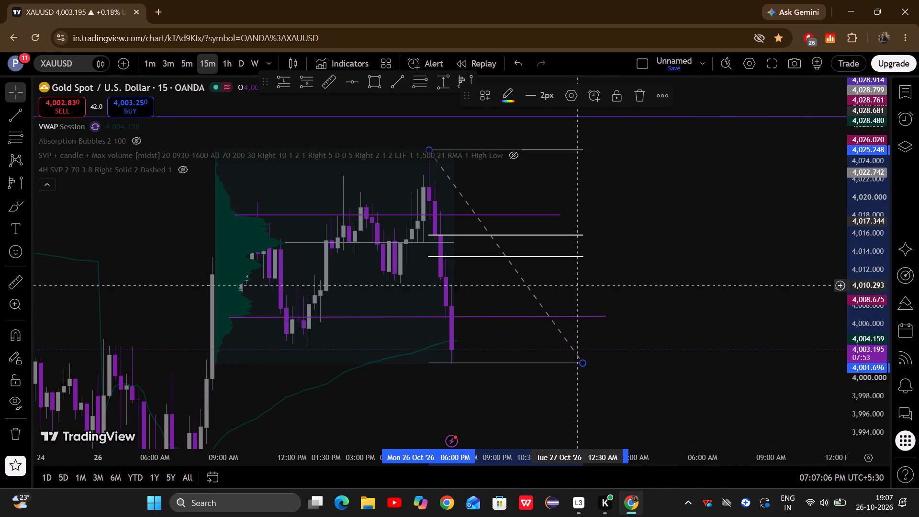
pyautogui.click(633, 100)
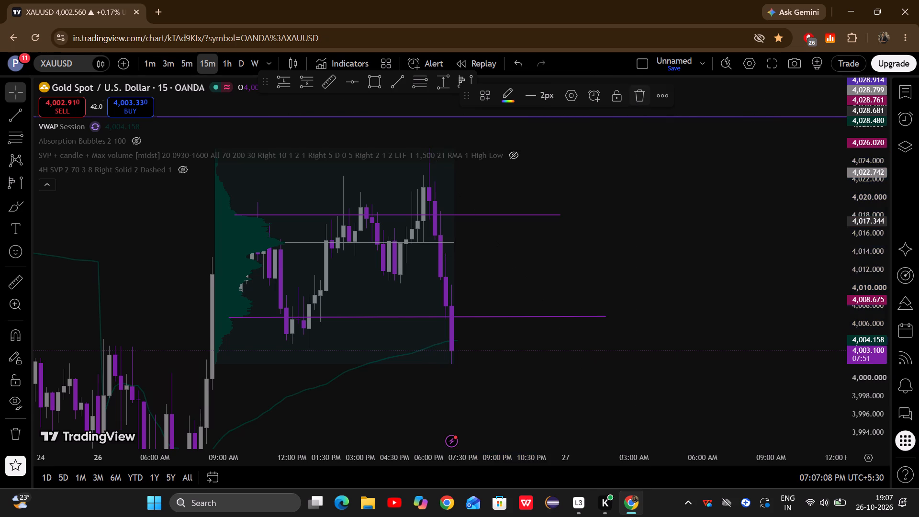
# Delete the two purple lines across the volume profile, the one near 4,007 and the one near 4,018.
pyautogui.click(529, 318)
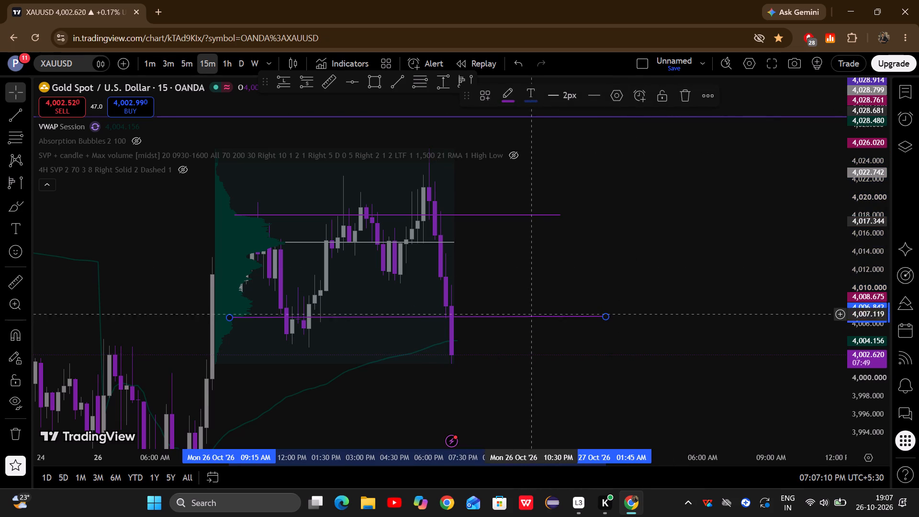
pyautogui.click(678, 96)
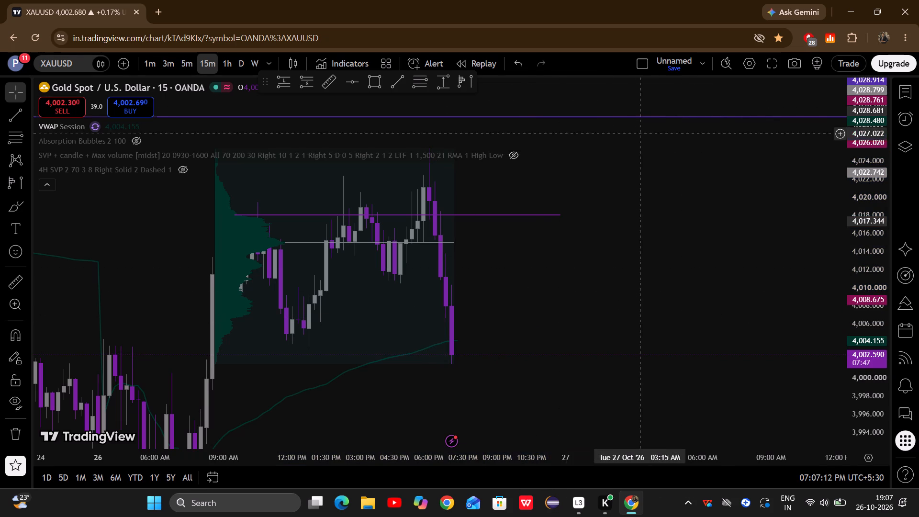
pyautogui.click(507, 217)
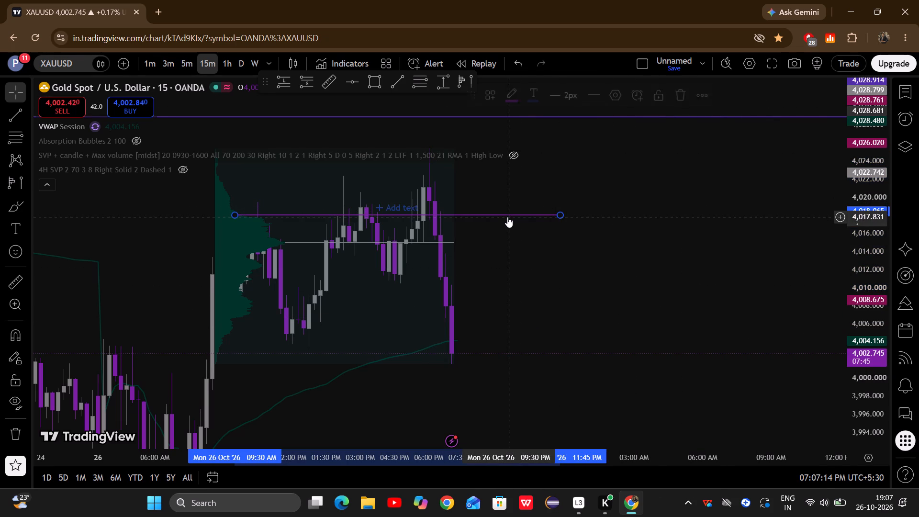
pyautogui.click(689, 98)
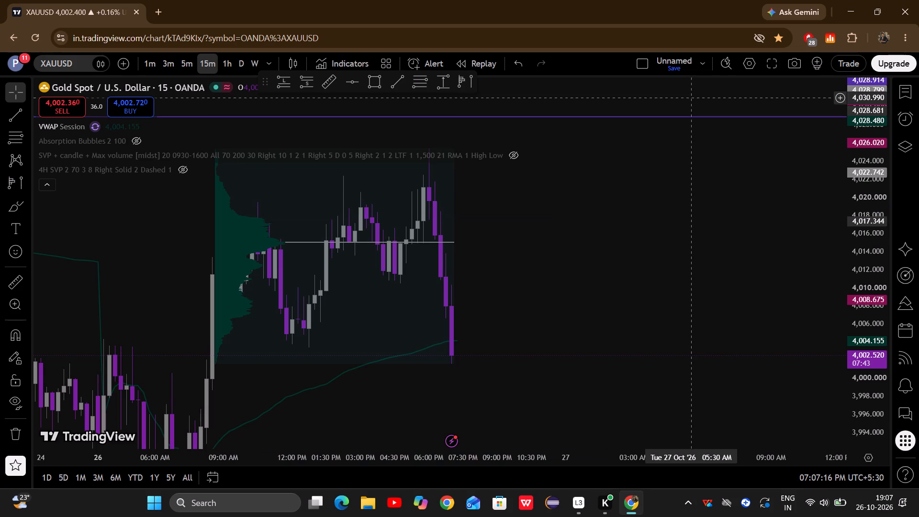
# Draw a rectangle between about 4,017.8 and 4,007.1, from 9:30 AM on 26 Oct to 11:45 AM on 27 Oct.
pyautogui.click(373, 87)
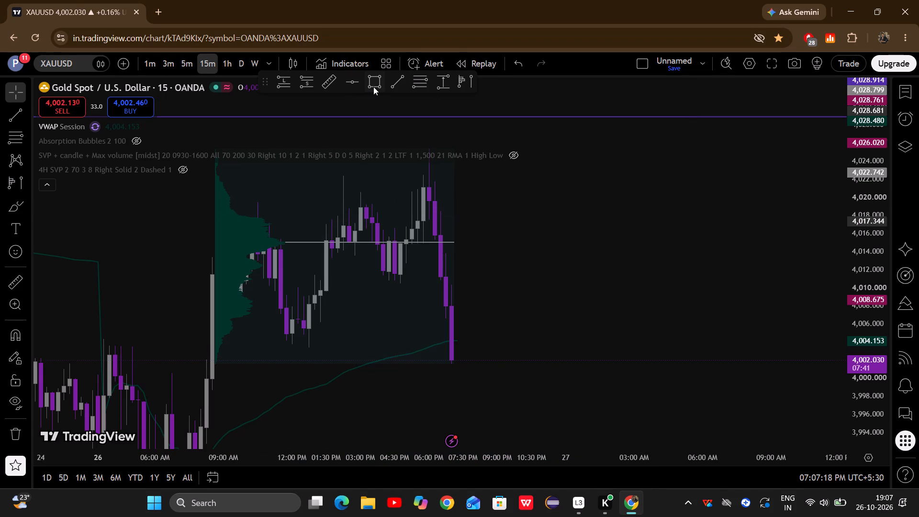
pyautogui.click(235, 217)
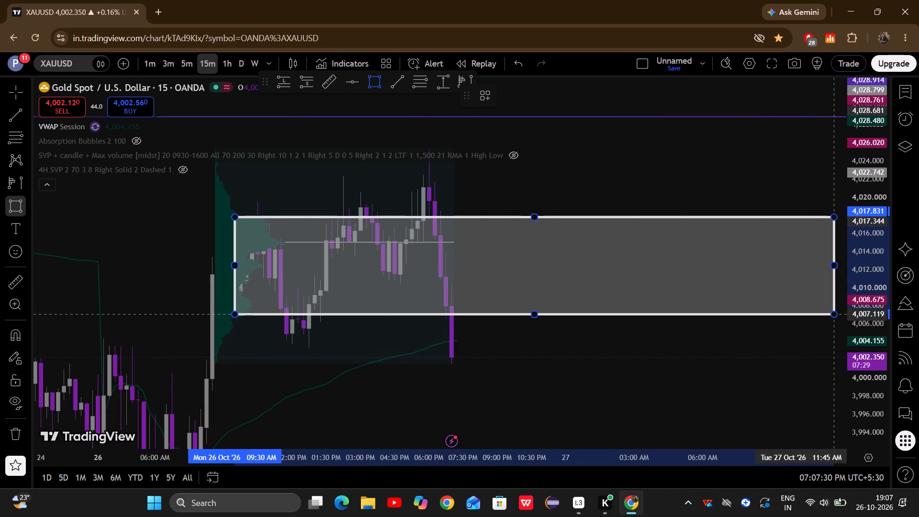
pyautogui.click(833, 314)
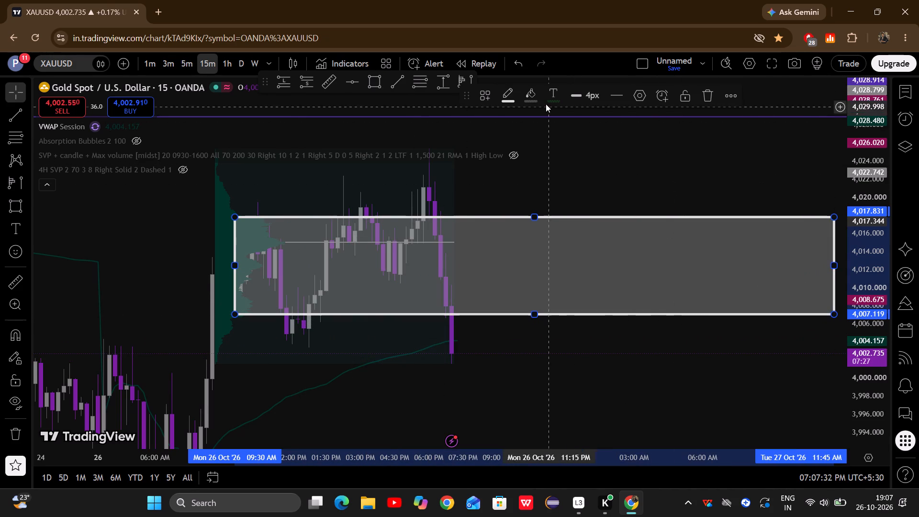
# Set the border thickness of the rectangle over the volume profile's key zone to 1 px.
pyautogui.click(509, 101)
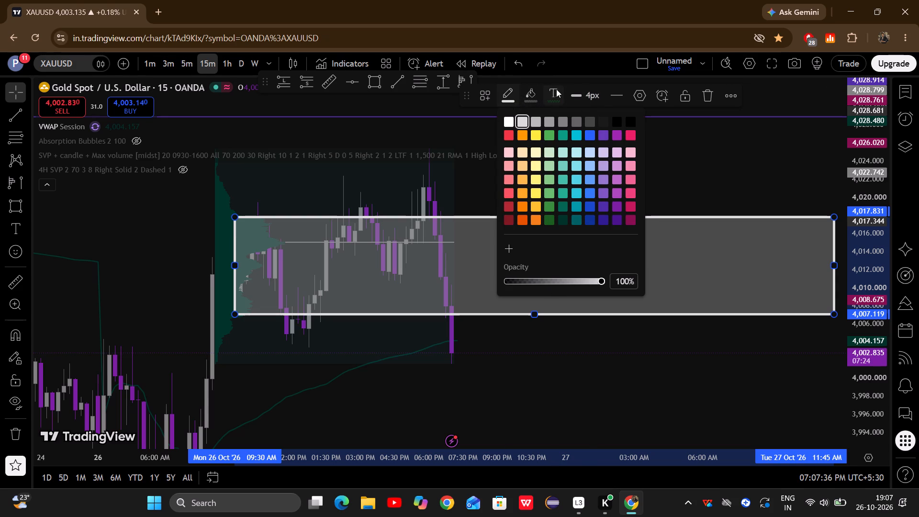
pyautogui.click(588, 90)
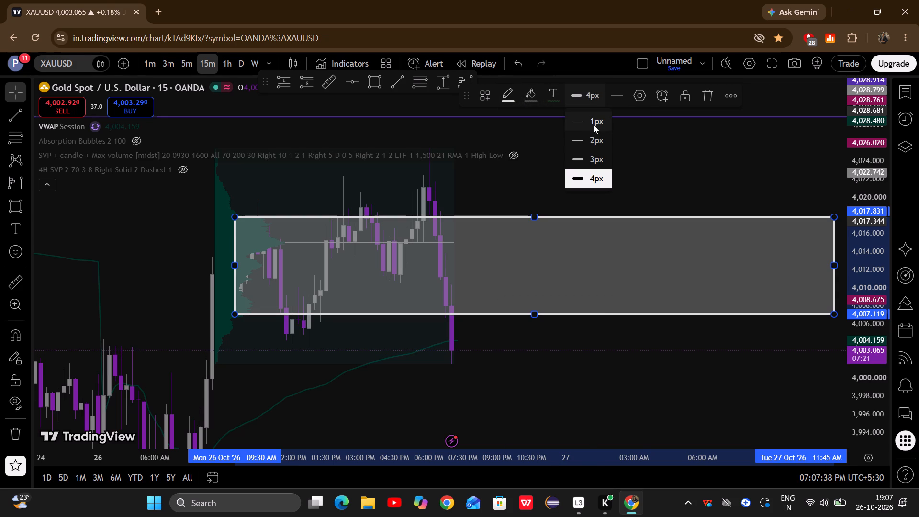
pyautogui.click(594, 125)
pyautogui.click(552, 180)
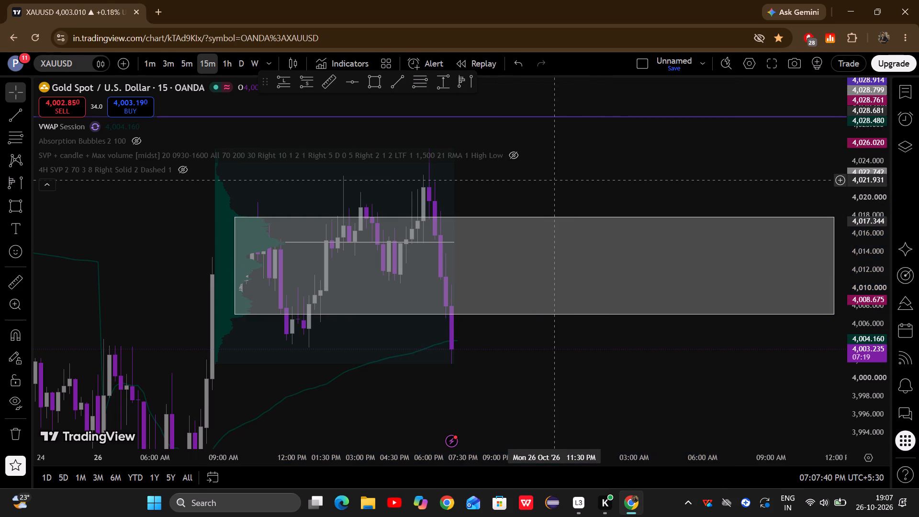
# Set the rectangle's background opacity to 0% so only its outline marks the zone.
pyautogui.click(622, 264)
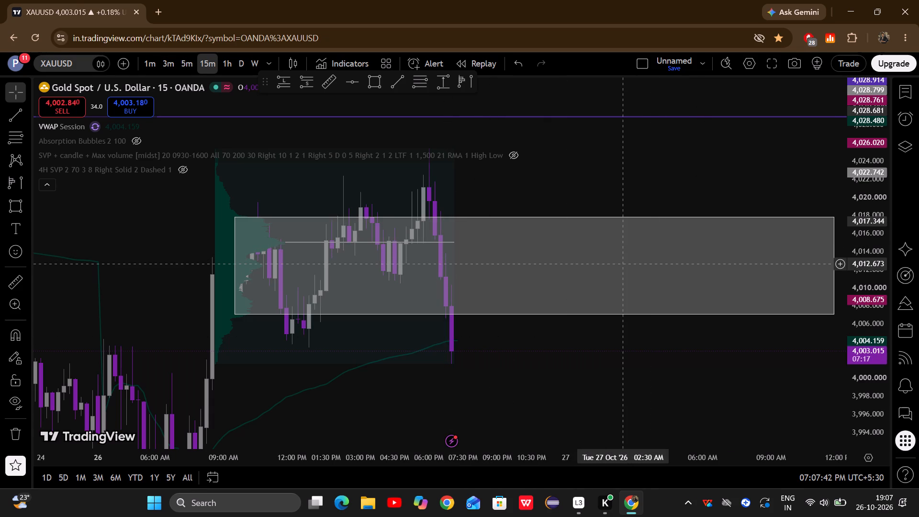
pyautogui.click(538, 267)
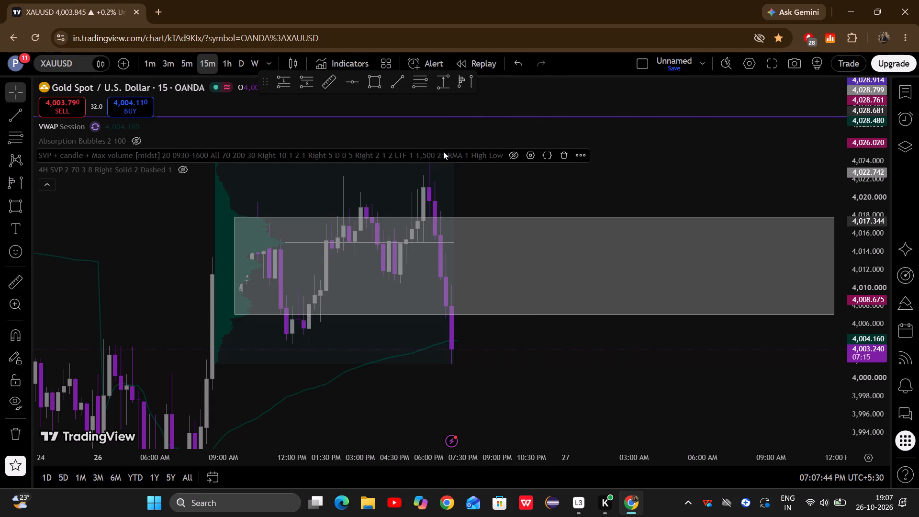
pyautogui.click(411, 239)
pyautogui.click(414, 278)
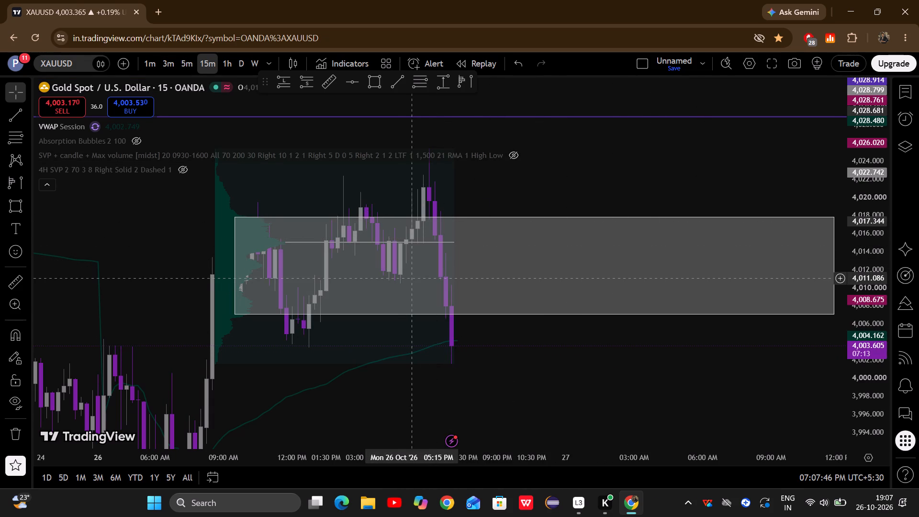
pyautogui.click(630, 274)
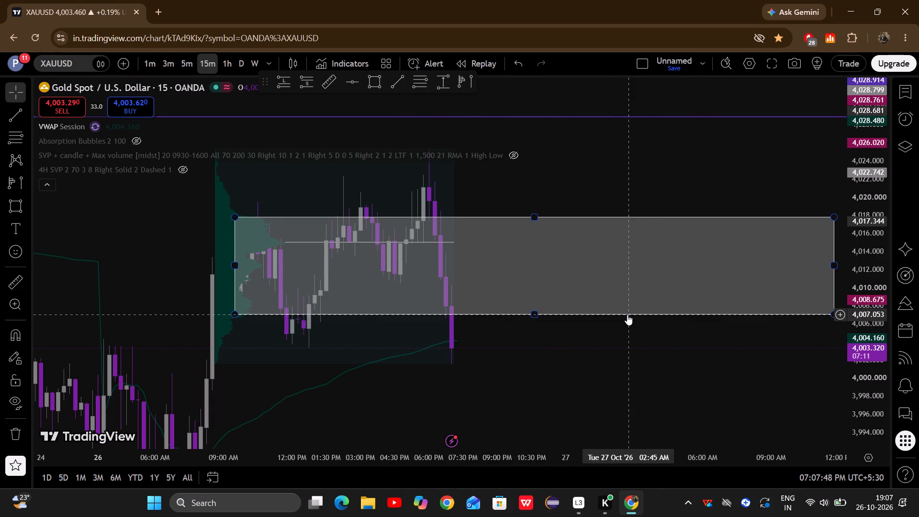
pyautogui.click(627, 315)
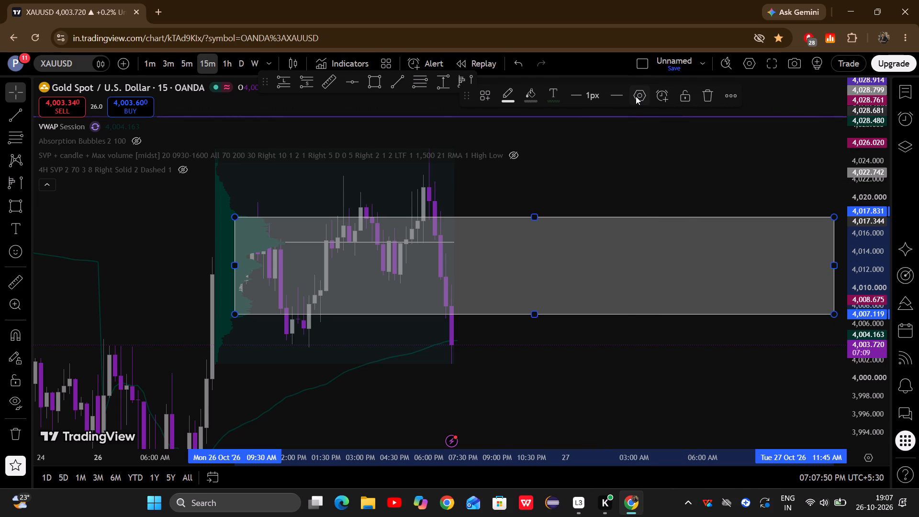
pyautogui.click(636, 96)
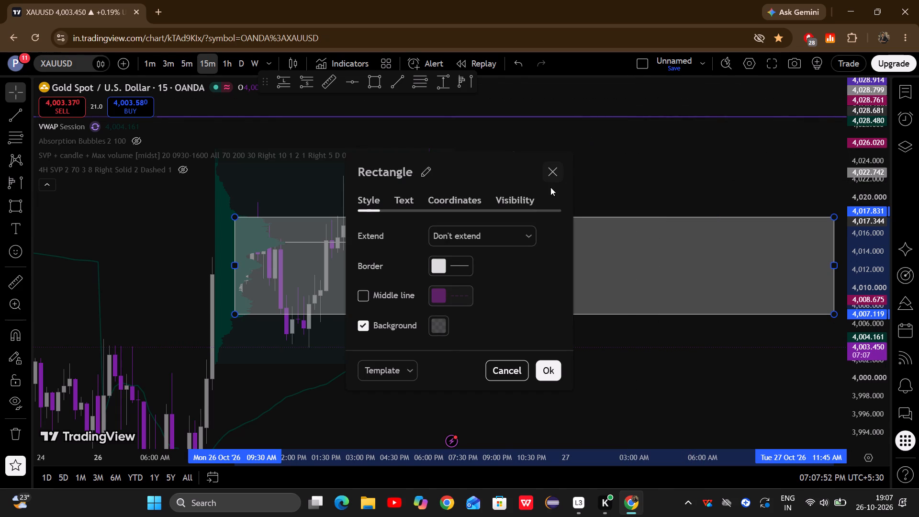
pyautogui.click(553, 173)
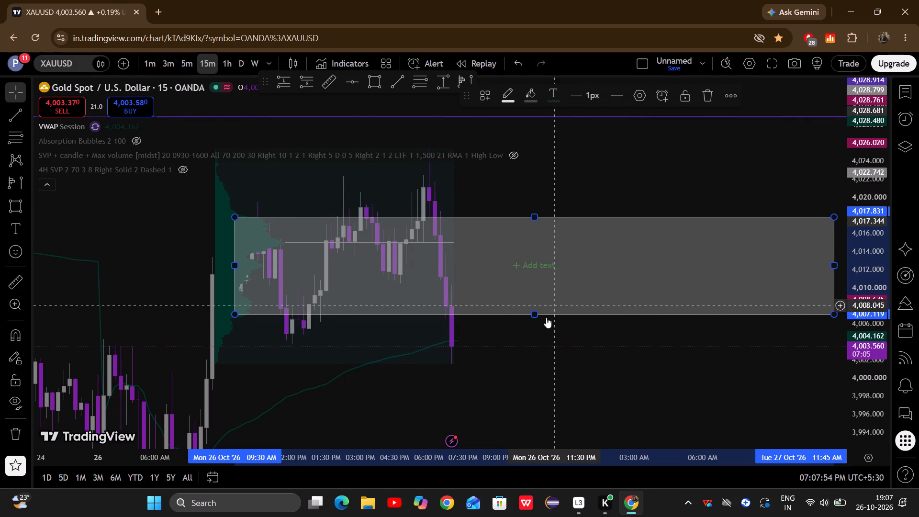
pyautogui.click(534, 100)
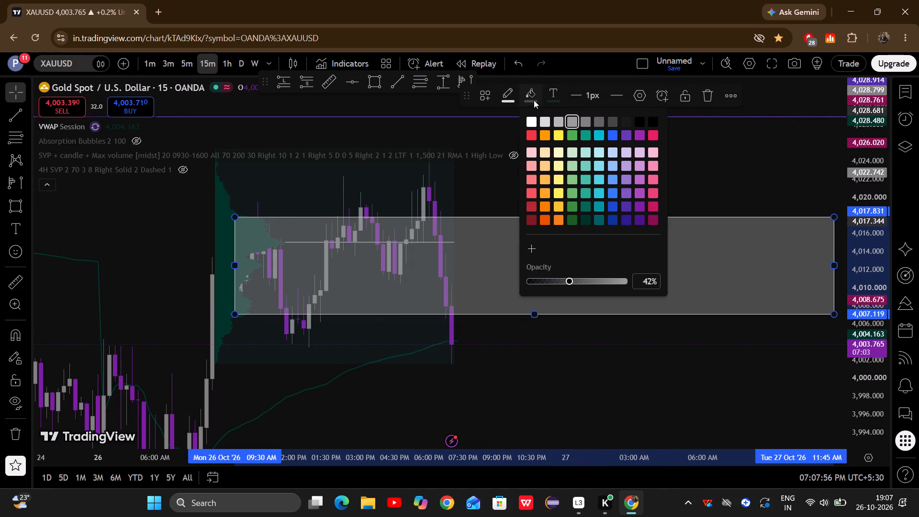
pyautogui.moveTo(570, 276); pyautogui.dragTo(560, 277)
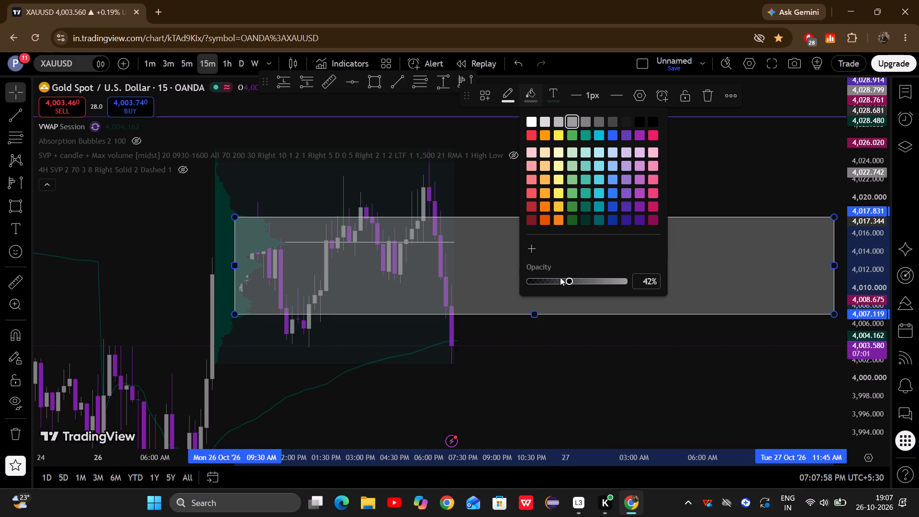
pyautogui.moveTo(560, 277); pyautogui.dragTo(527, 281)
pyautogui.click(527, 281)
pyautogui.moveTo(527, 281); pyautogui.dragTo(494, 276)
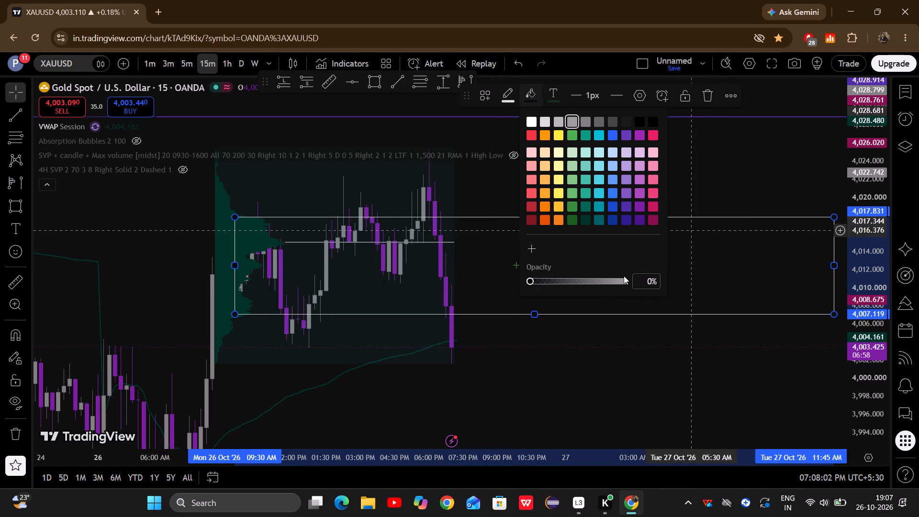
pyautogui.click(744, 189)
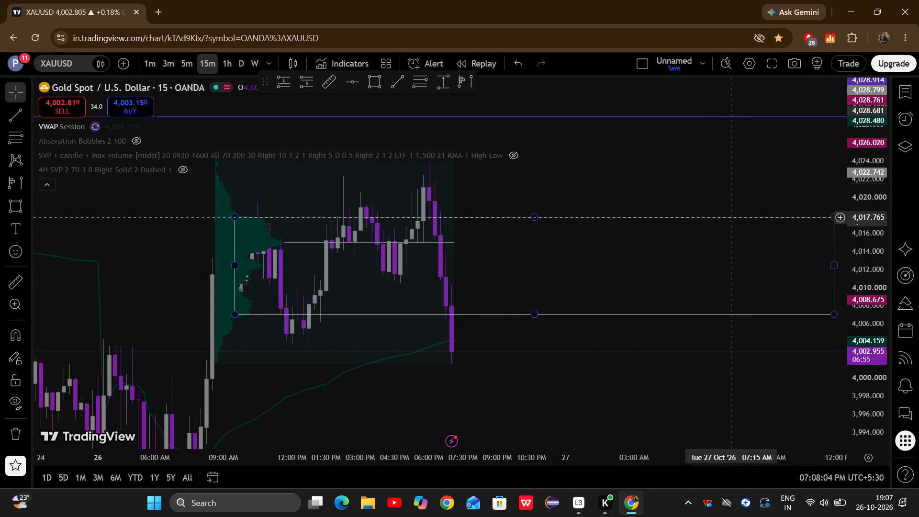
# Examine the latest 15-minute decline against the outlined zone, the volume profile and the VWAP line.
pyautogui.moveTo(691, 393); pyautogui.dragTo(724, 353)
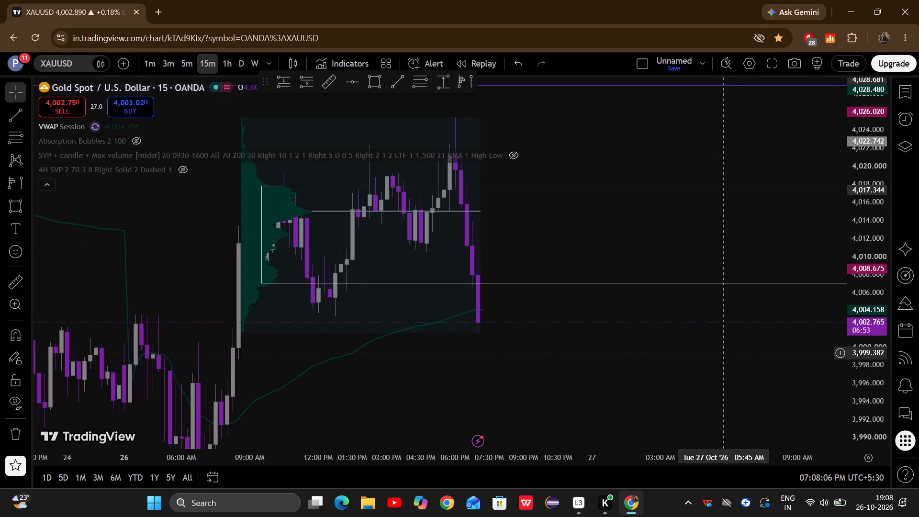
pyautogui.moveTo(864, 351); pyautogui.dragTo(876, 261)
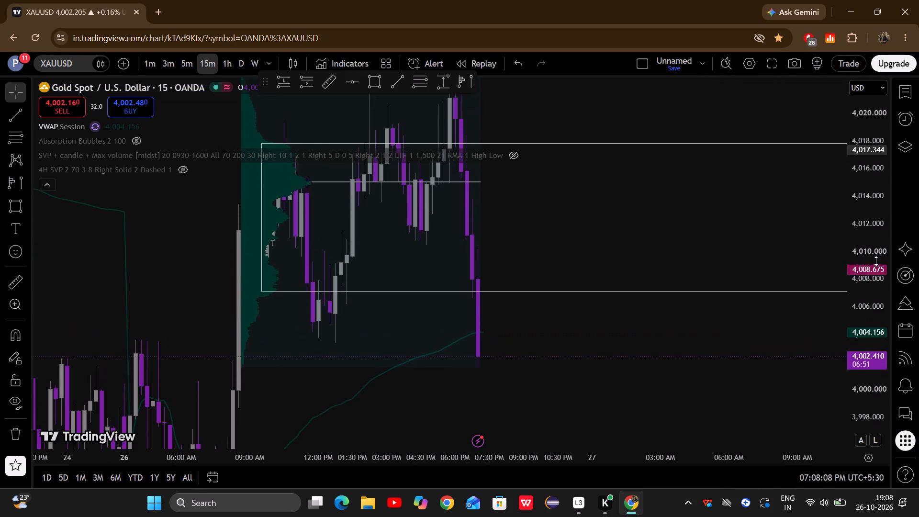
pyautogui.moveTo(876, 261); pyautogui.dragTo(870, 374)
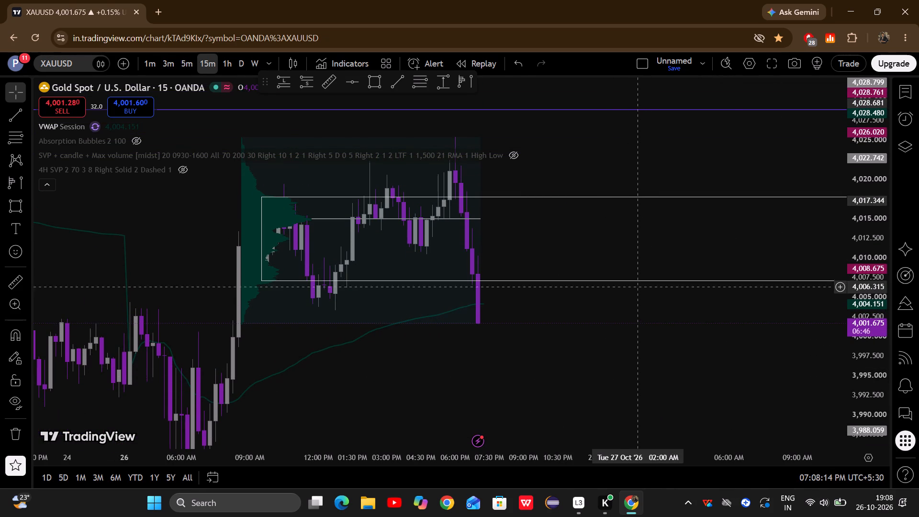
pyautogui.scroll(-1, 544, 376)
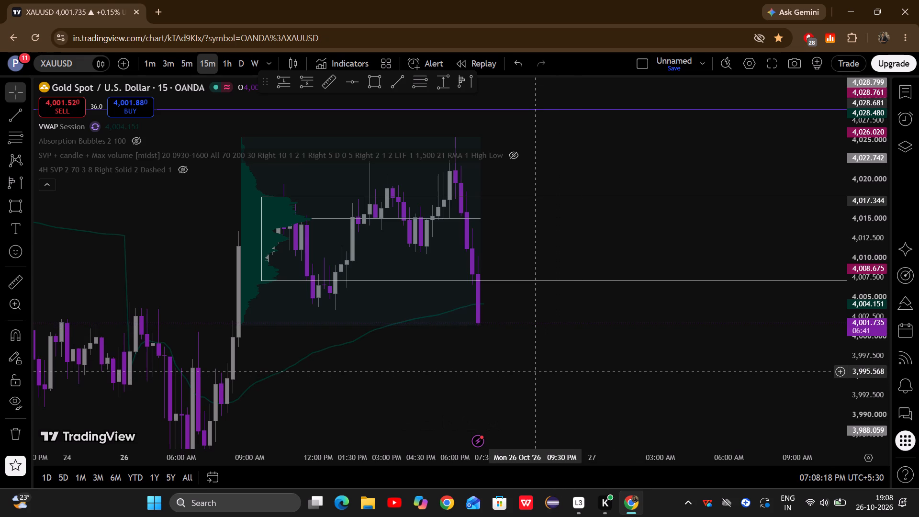
pyautogui.scroll(-1, 538, 371)
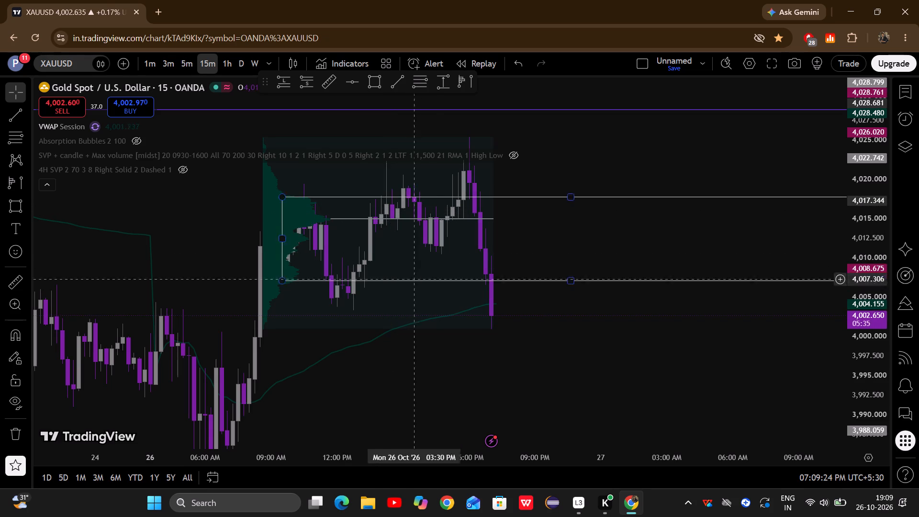
pyautogui.moveTo(552, 381); pyautogui.dragTo(500, 382)
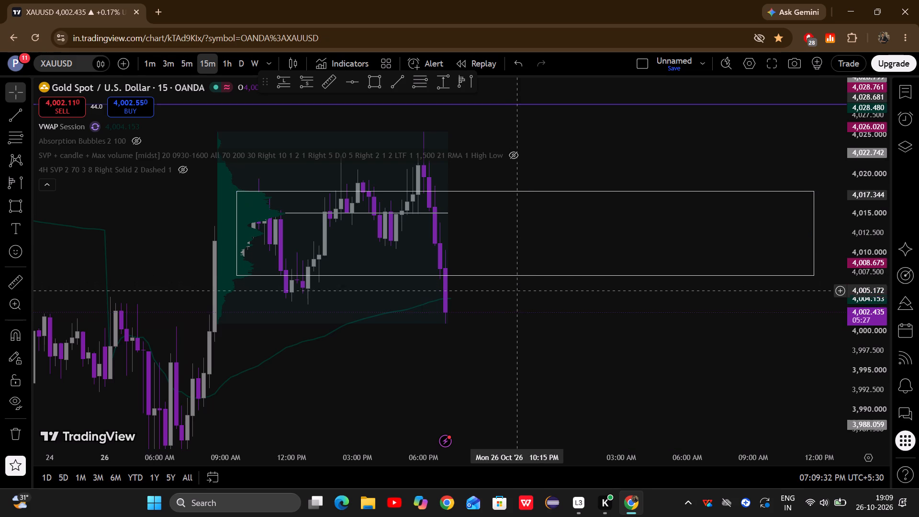
pyautogui.moveTo(463, 374); pyautogui.dragTo(565, 350)
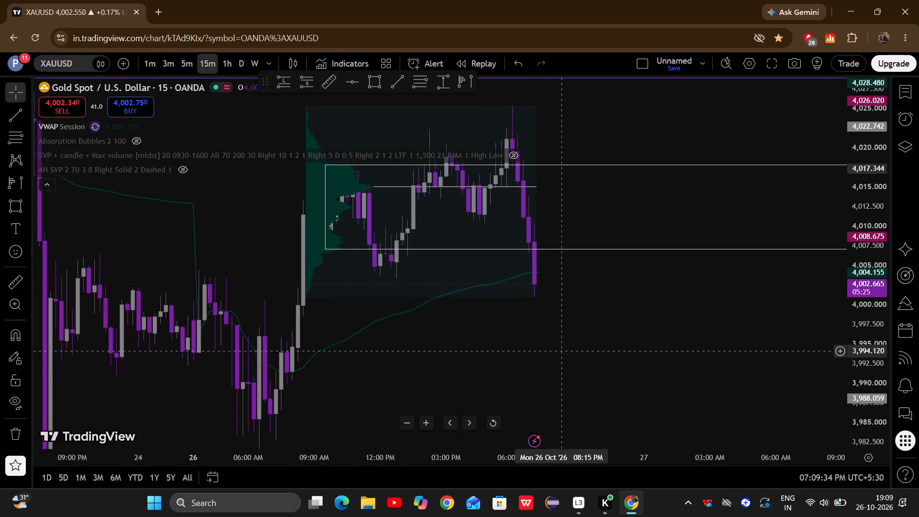
pyautogui.moveTo(565, 350); pyautogui.dragTo(551, 312)
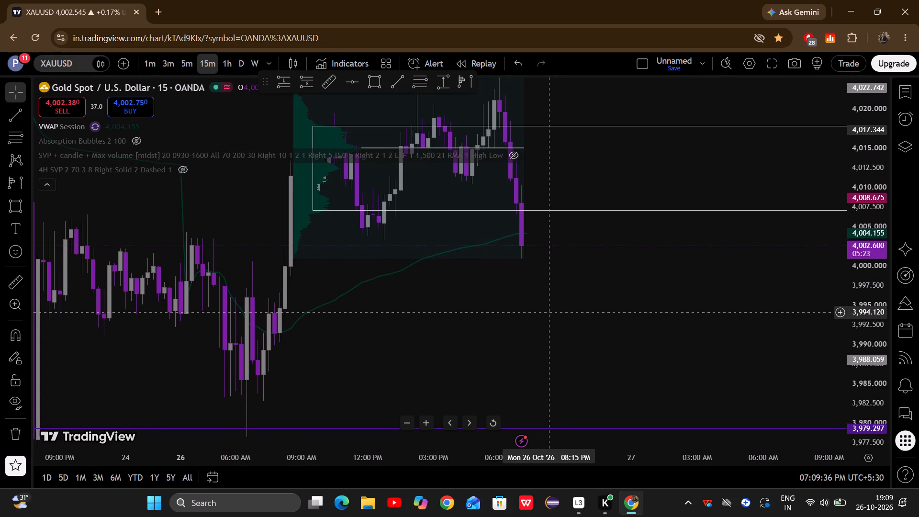
pyautogui.moveTo(551, 312); pyautogui.dragTo(549, 319)
pyautogui.moveTo(549, 319); pyautogui.dragTo(542, 381)
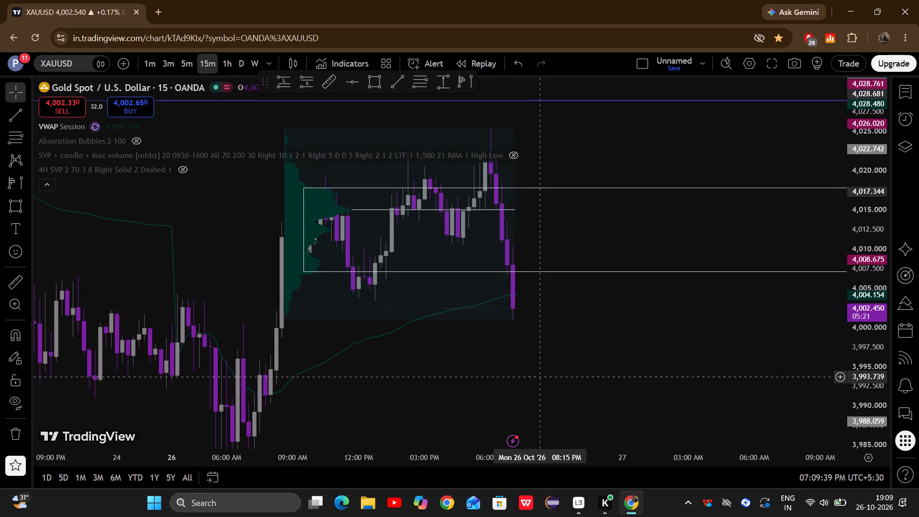
pyautogui.moveTo(542, 381); pyautogui.dragTo(545, 393)
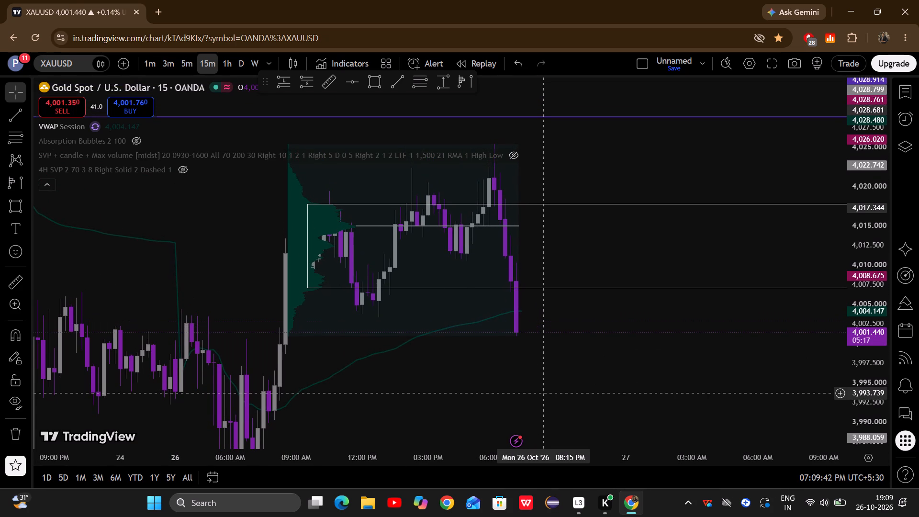
pyautogui.moveTo(545, 393); pyautogui.dragTo(548, 409)
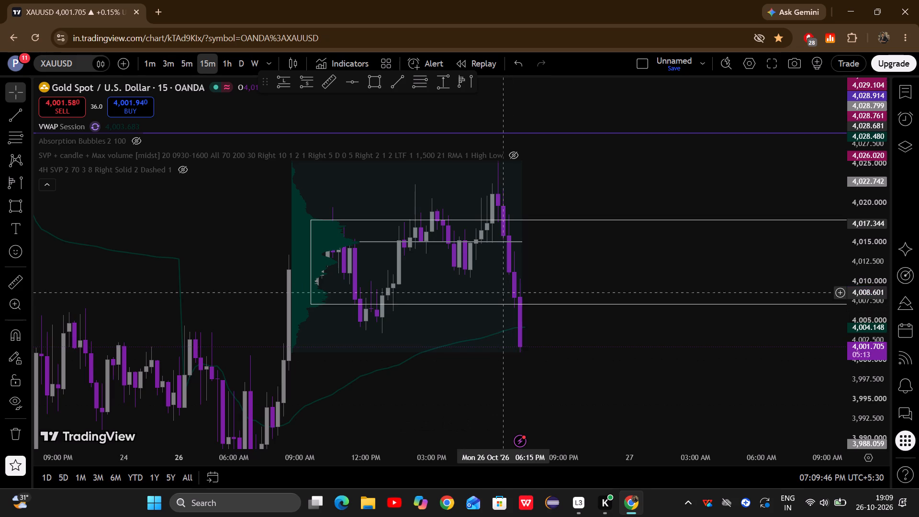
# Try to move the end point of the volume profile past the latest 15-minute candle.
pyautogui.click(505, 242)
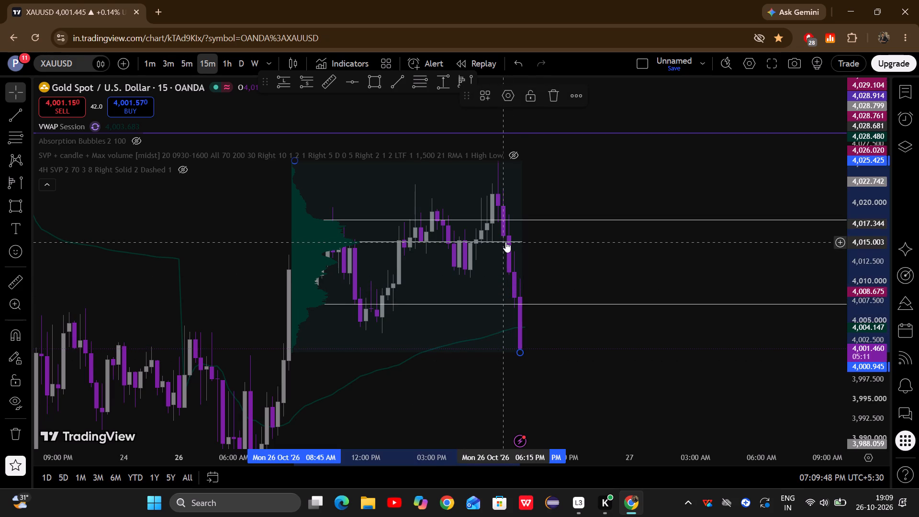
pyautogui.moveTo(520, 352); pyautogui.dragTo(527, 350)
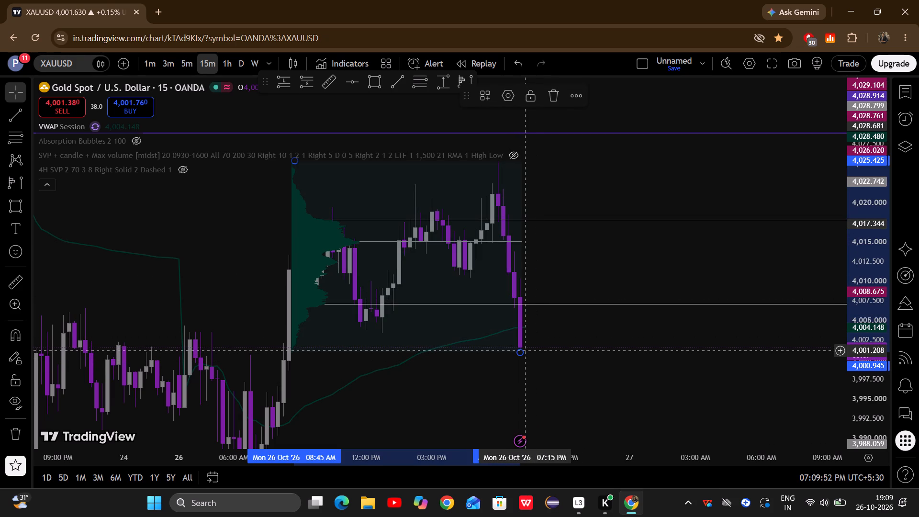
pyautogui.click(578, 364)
# Examine the latest 15-minute candle's price values and its position relative to the outlined zone's lower edge and VWAP.
pyautogui.moveTo(578, 364); pyautogui.dragTo(565, 331)
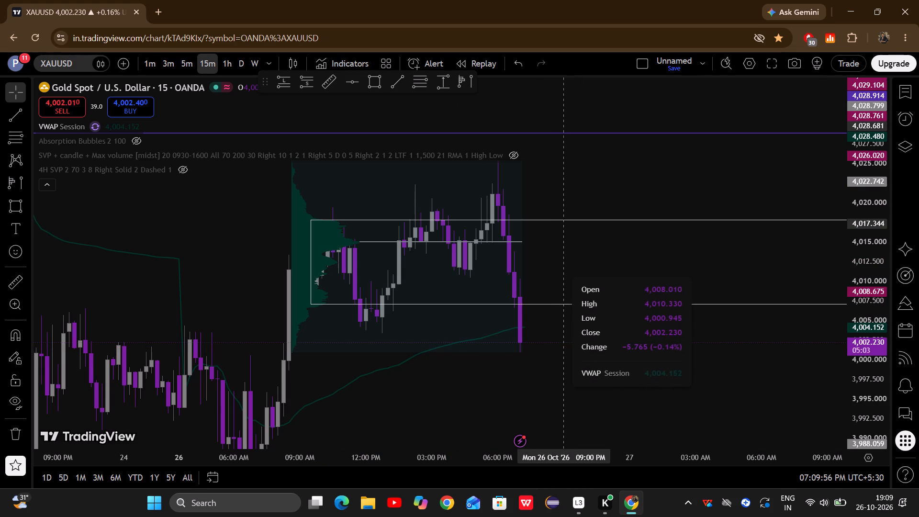
pyautogui.moveTo(565, 331); pyautogui.dragTo(526, 252)
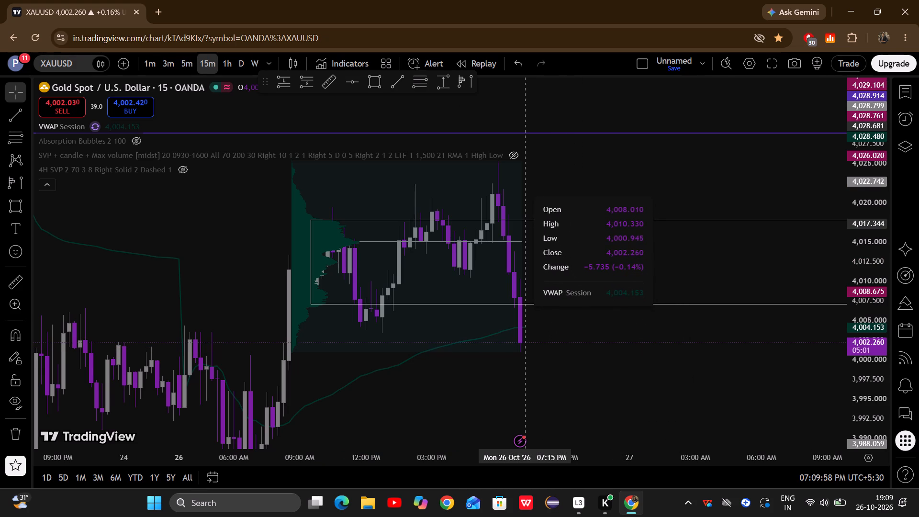
pyautogui.moveTo(526, 252); pyautogui.dragTo(539, 281)
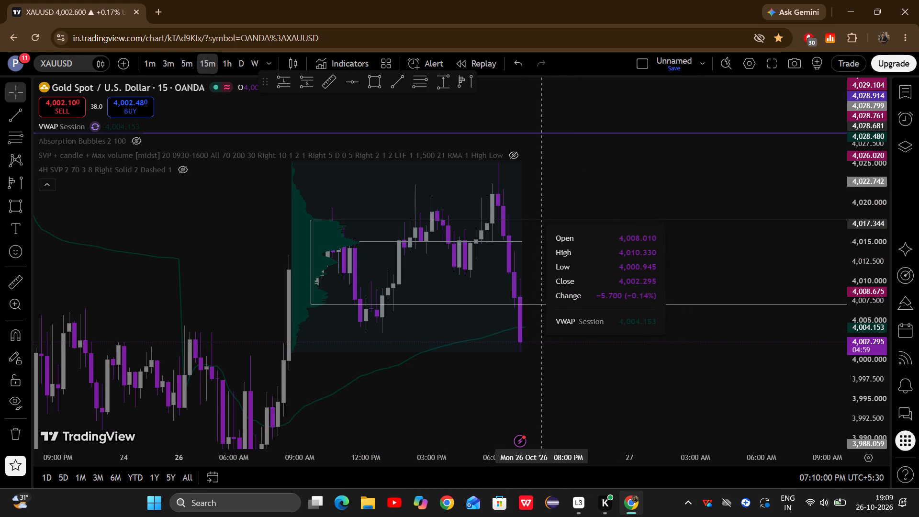
pyautogui.moveTo(539, 281); pyautogui.dragTo(555, 312)
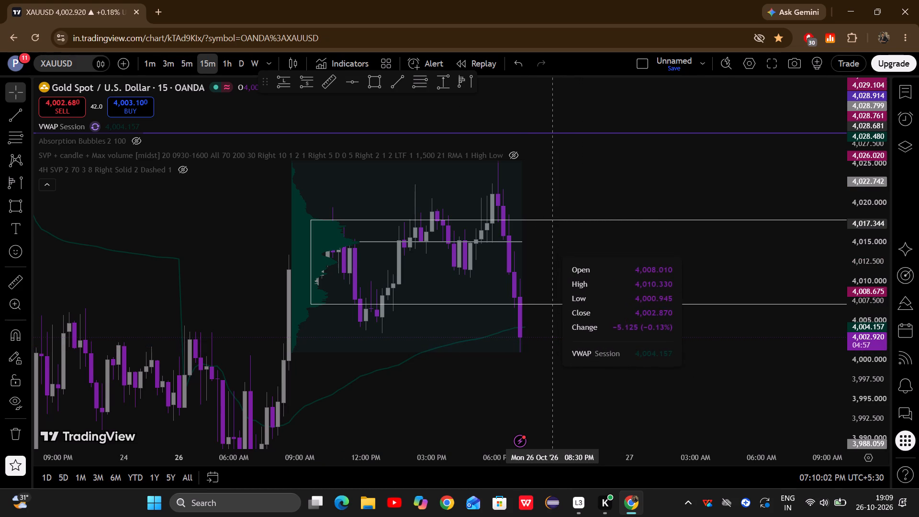
pyautogui.moveTo(555, 312); pyautogui.dragTo(568, 357)
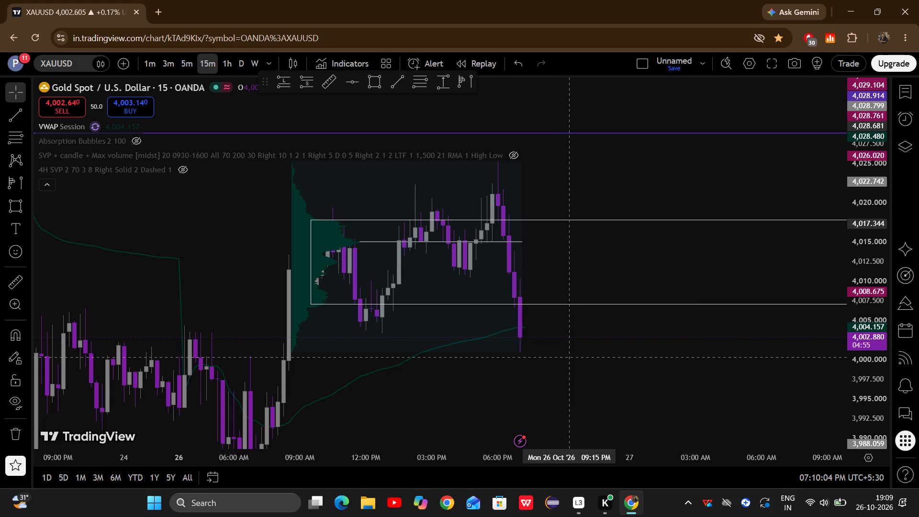
pyautogui.moveTo(568, 357); pyautogui.dragTo(563, 346)
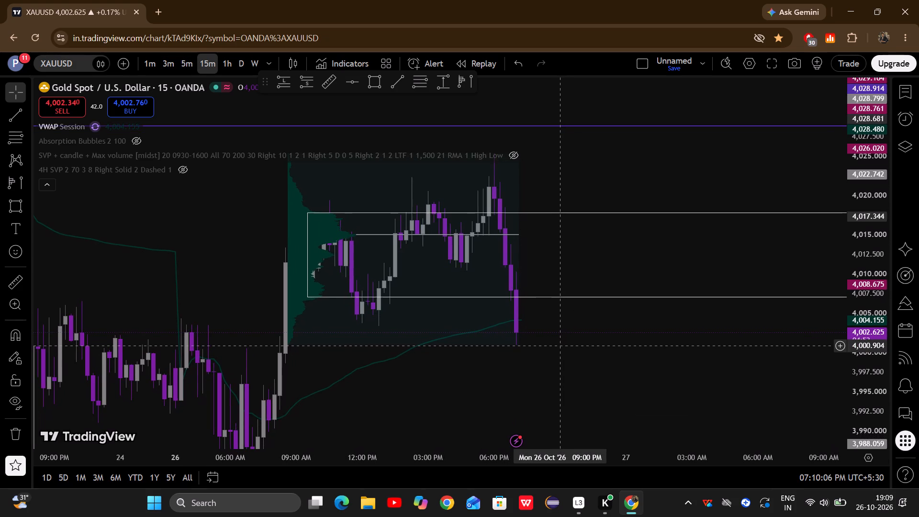
pyautogui.moveTo(563, 346); pyautogui.dragTo(558, 368)
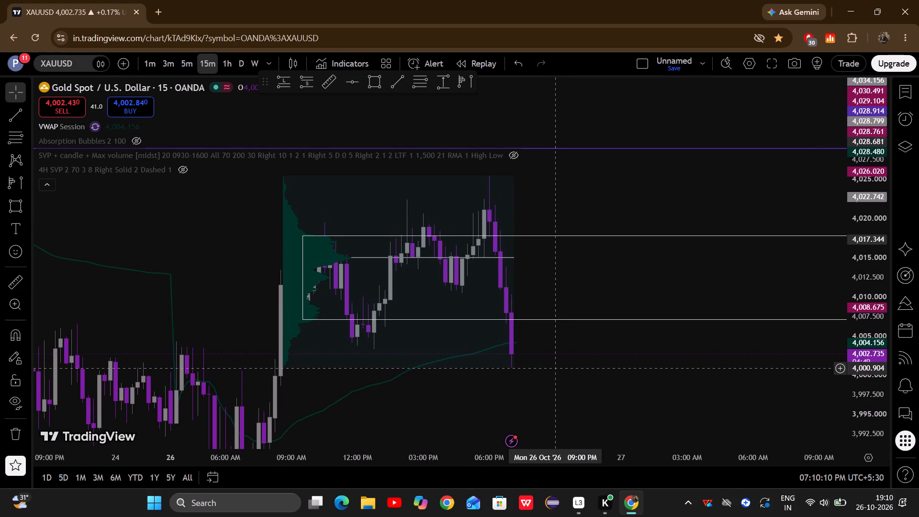
pyautogui.moveTo(558, 368); pyautogui.dragTo(558, 371)
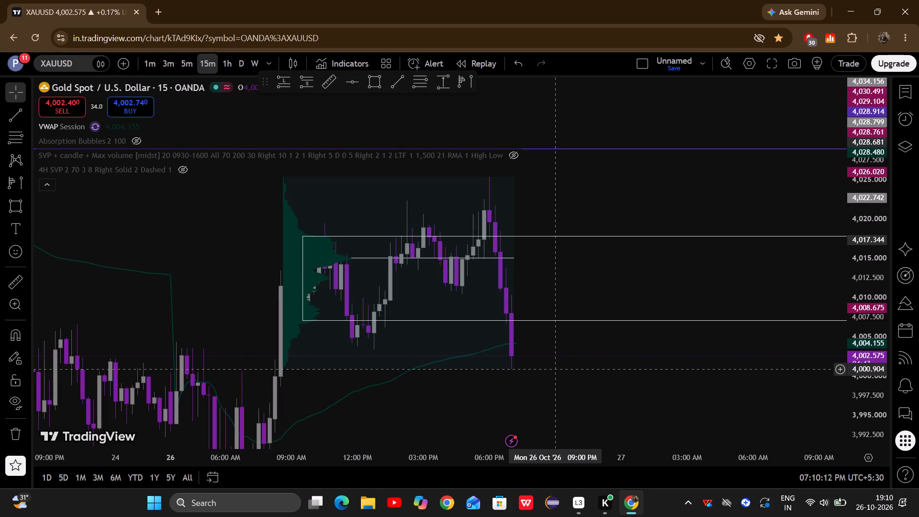
# Examine the latest 15-minute decline through the outlined zone and VWAP against the surrounding price levels at different price scales.
pyautogui.moveTo(558, 371); pyautogui.dragTo(558, 375)
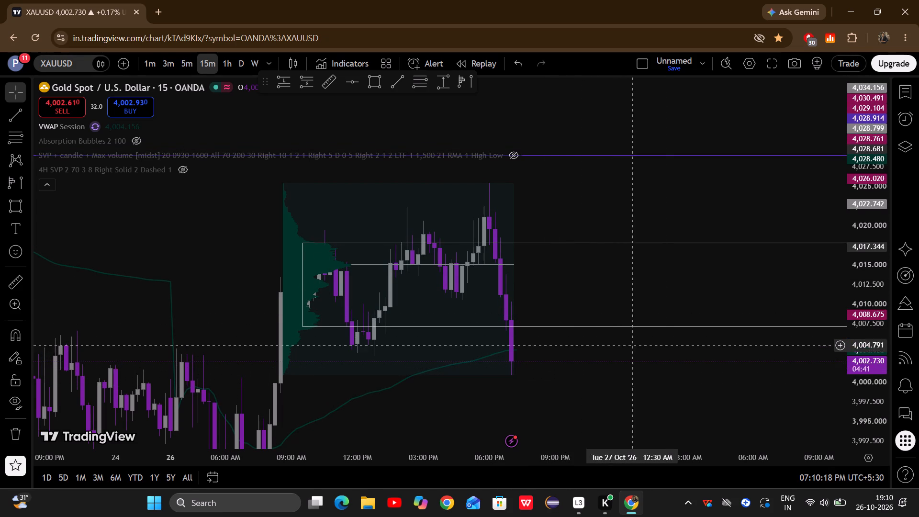
pyautogui.moveTo(580, 360); pyautogui.dragTo(581, 360)
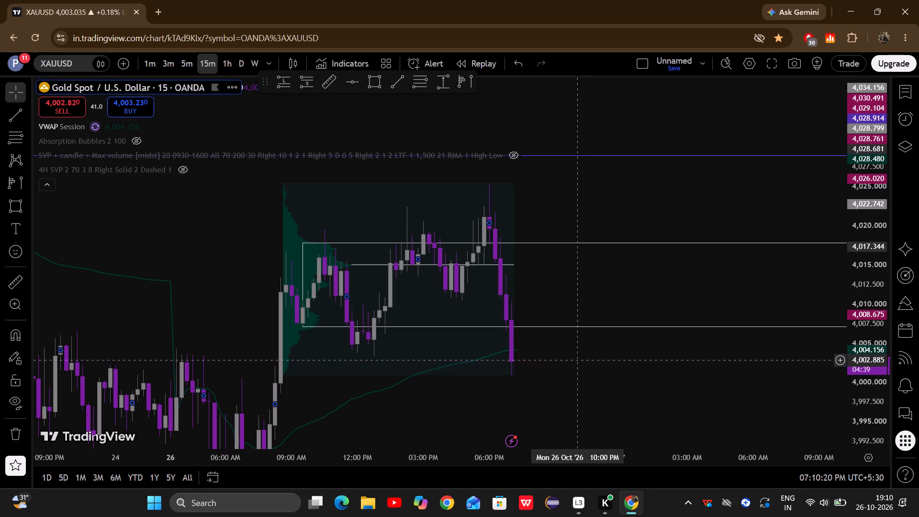
pyautogui.moveTo(581, 360); pyautogui.dragTo(596, 355)
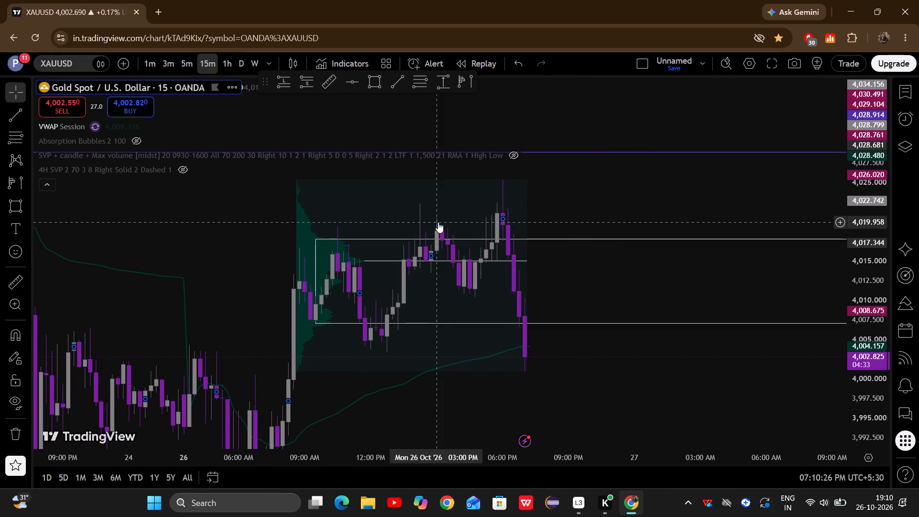
pyautogui.moveTo(602, 283); pyautogui.dragTo(602, 270)
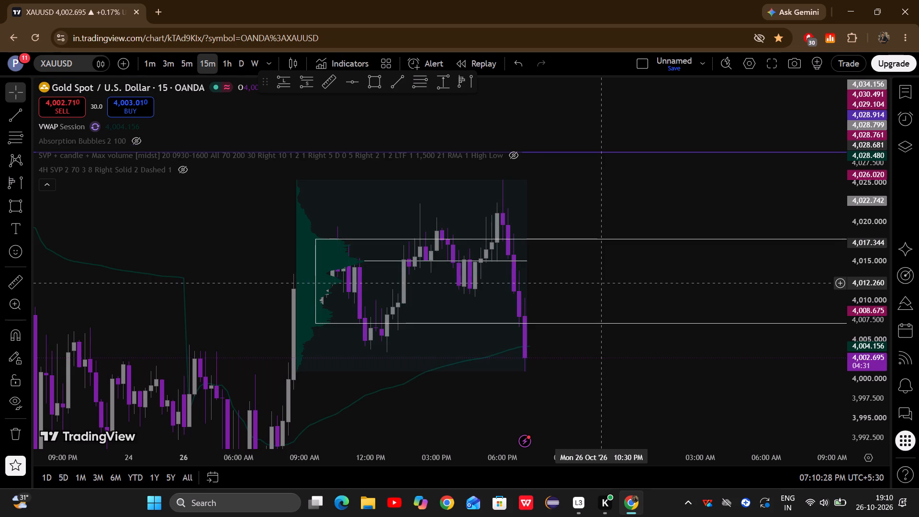
pyautogui.moveTo(602, 270); pyautogui.dragTo(604, 218)
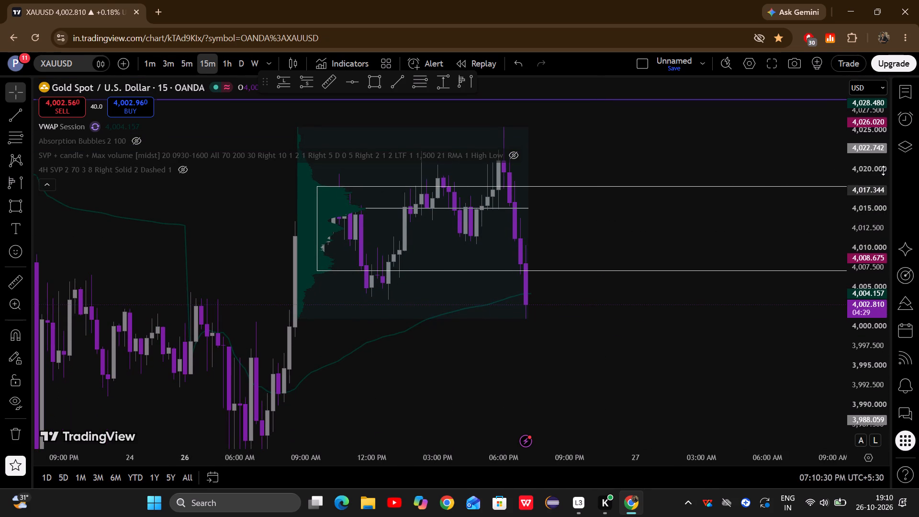
pyautogui.moveTo(871, 172); pyautogui.dragTo(883, 311)
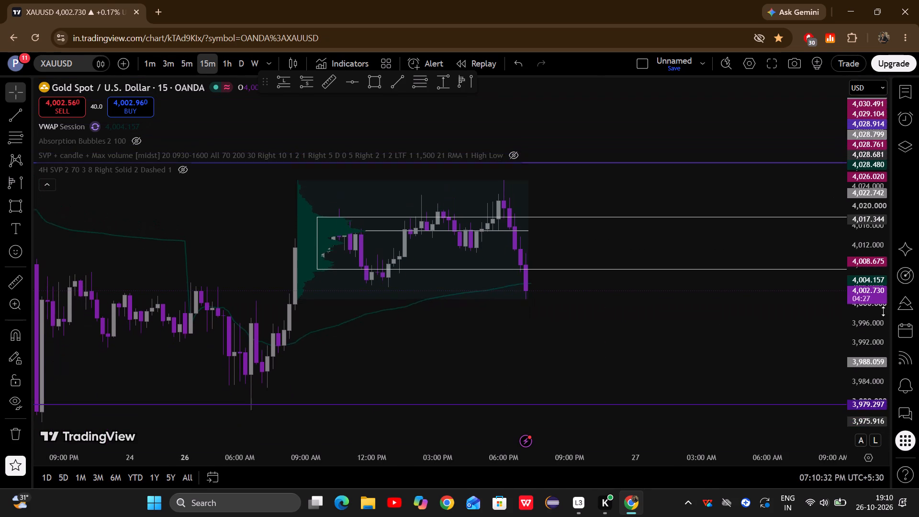
pyautogui.moveTo(883, 311); pyautogui.dragTo(885, 364)
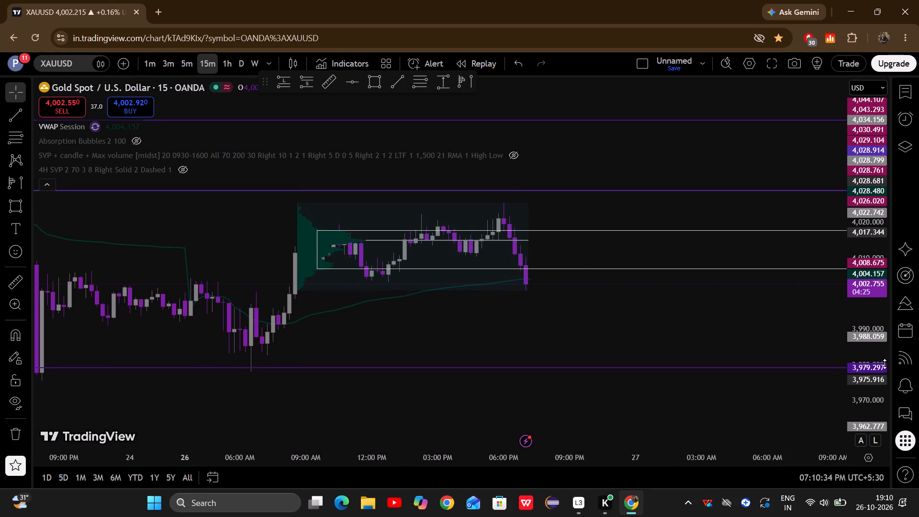
pyautogui.moveTo(885, 364); pyautogui.dragTo(869, 338)
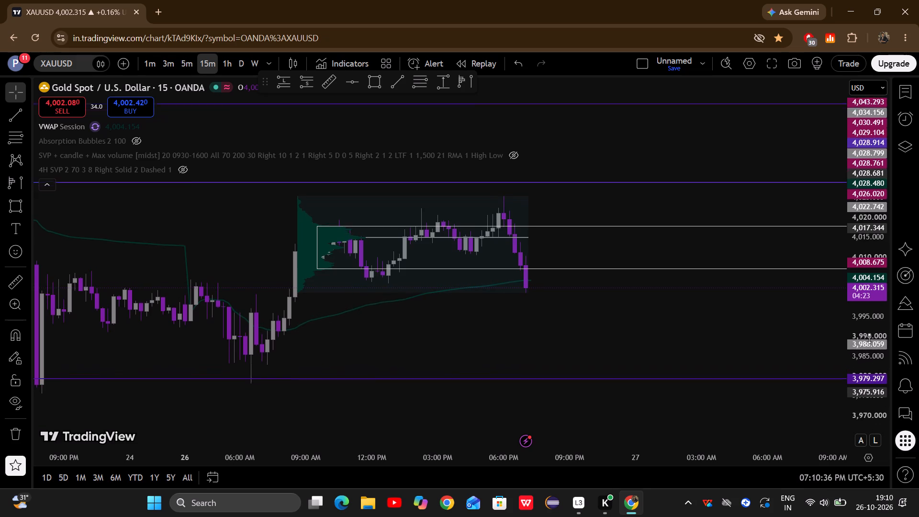
pyautogui.moveTo(869, 338); pyautogui.dragTo(869, 131)
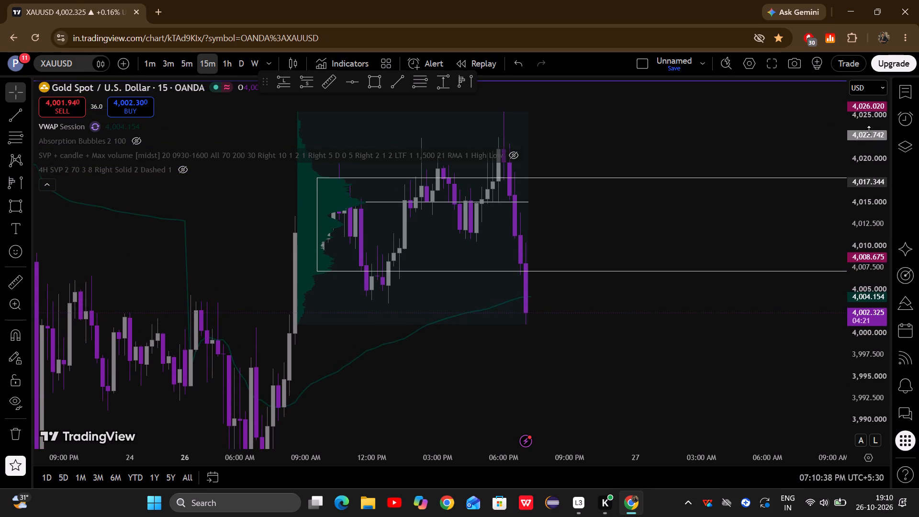
pyautogui.moveTo(869, 131); pyautogui.dragTo(868, 124)
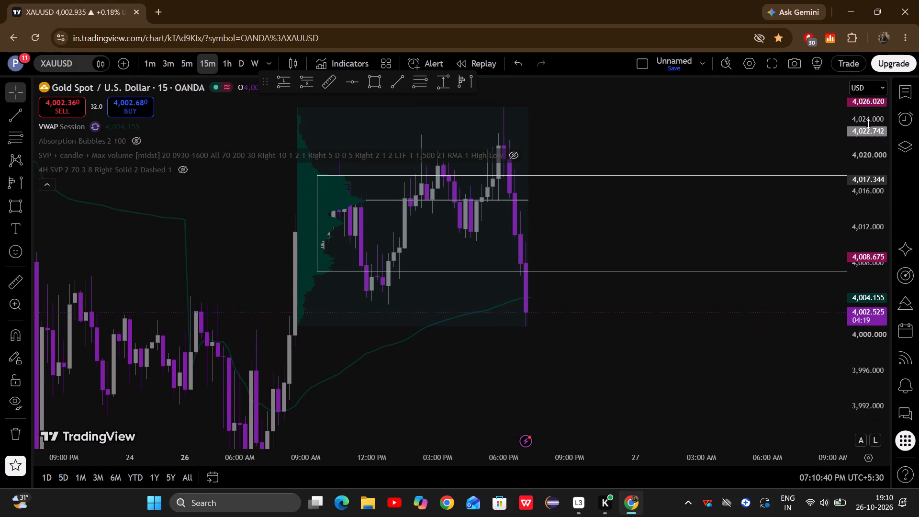
pyautogui.moveTo(868, 124); pyautogui.dragTo(866, 137)
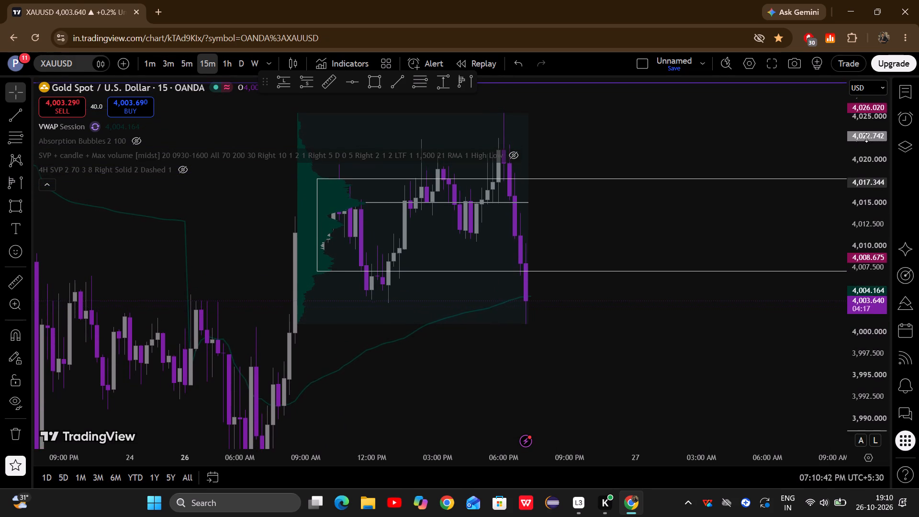
pyautogui.moveTo(866, 137); pyautogui.dragTo(866, 120)
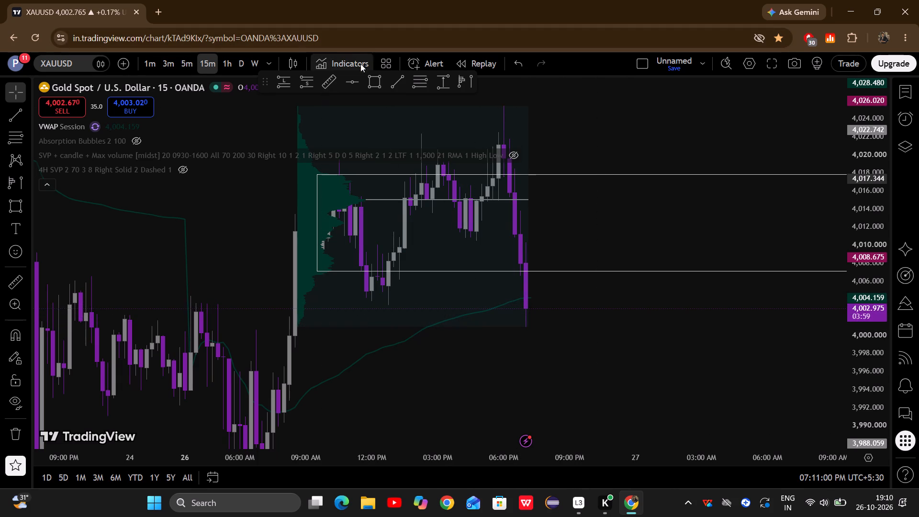
# Draw a horizontal line across the chart at about 4,003.3, level with the midday swing low just below VWAP.
pyautogui.click(353, 78)
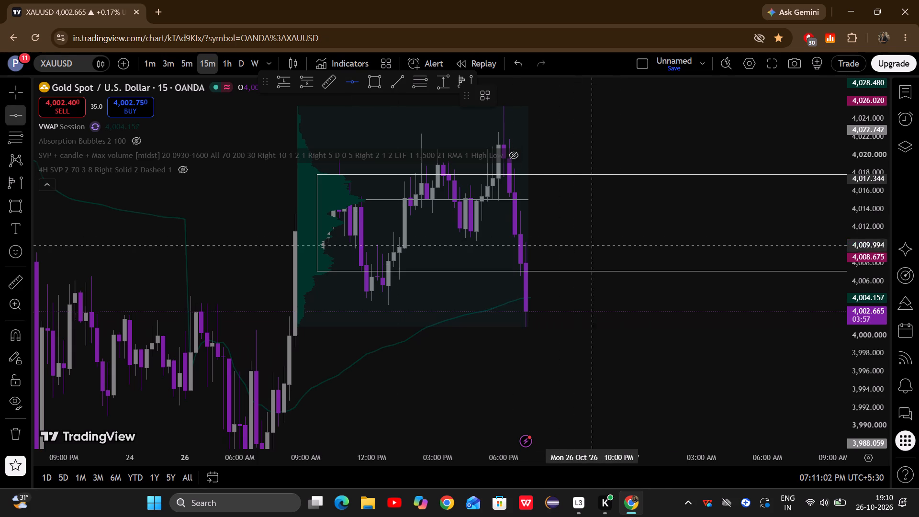
pyautogui.click(599, 305)
pyautogui.doubleClick(664, 361)
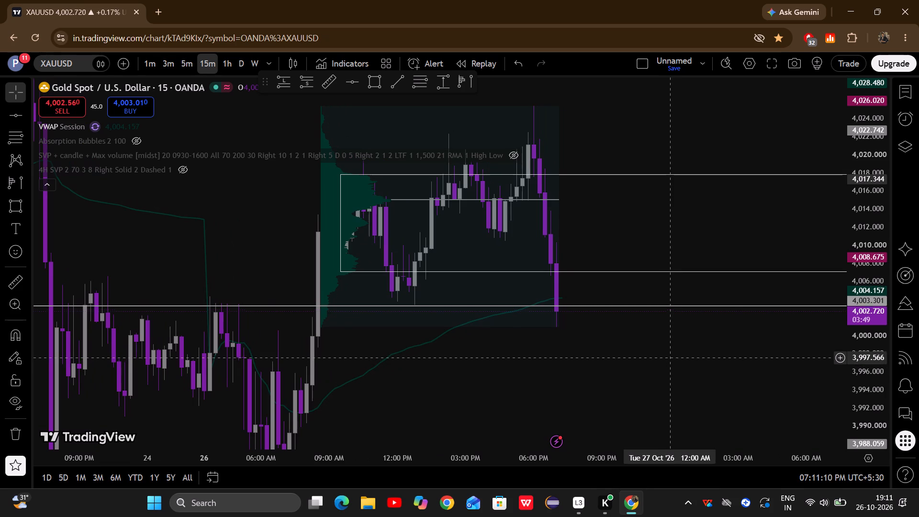
# Change the outline colour of the zone rectangle to dark grey.
pyautogui.click(673, 269)
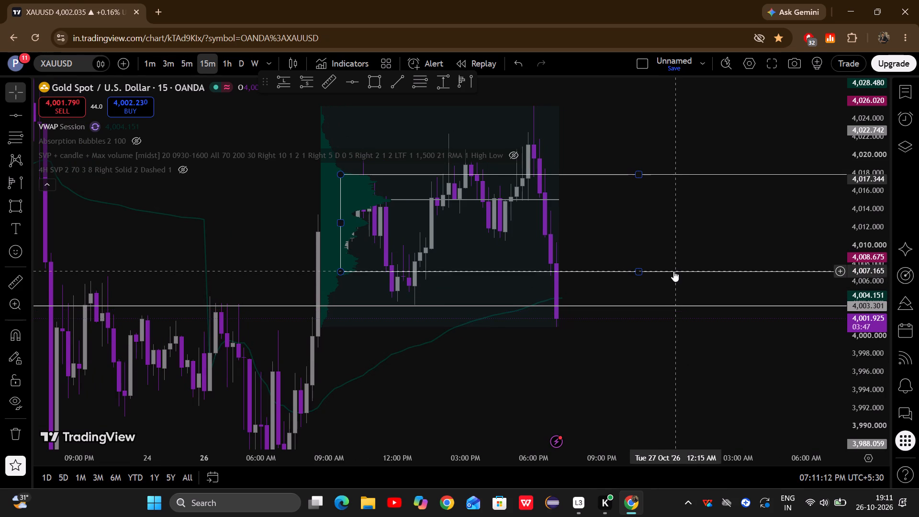
pyautogui.click(673, 271)
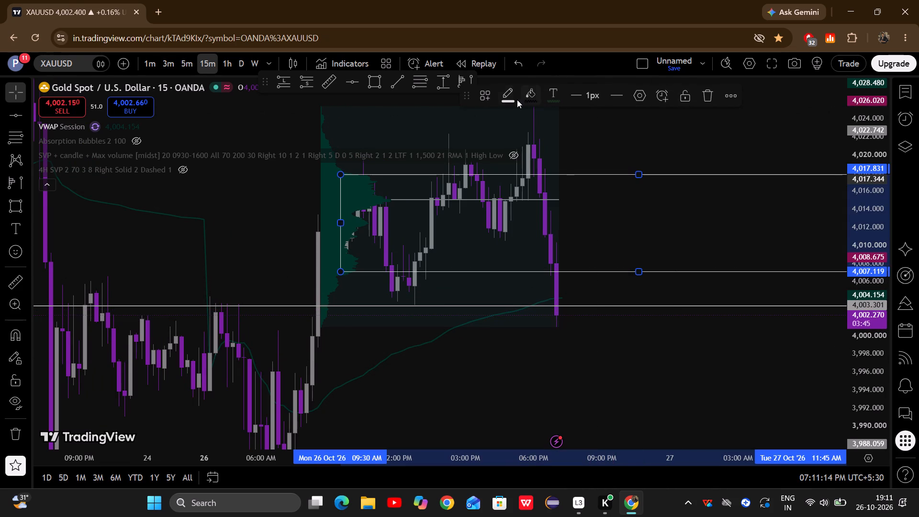
pyautogui.click(509, 100)
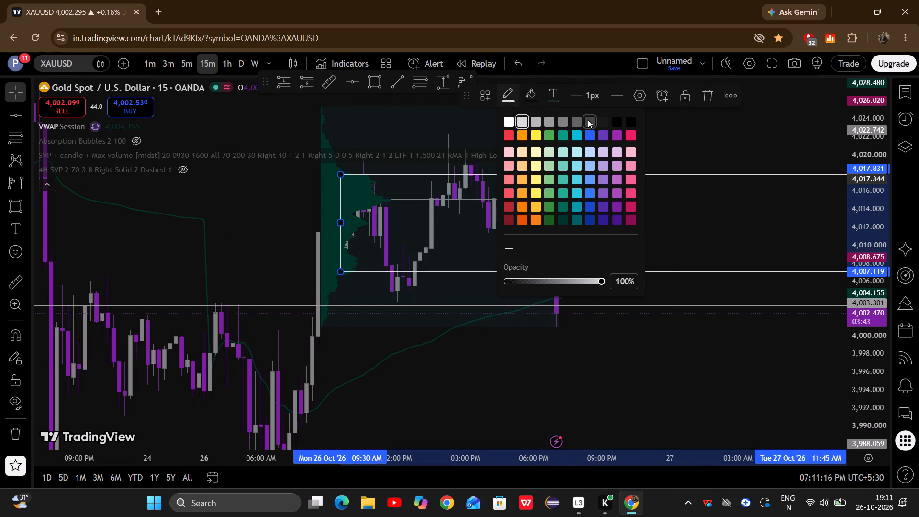
pyautogui.click(588, 120)
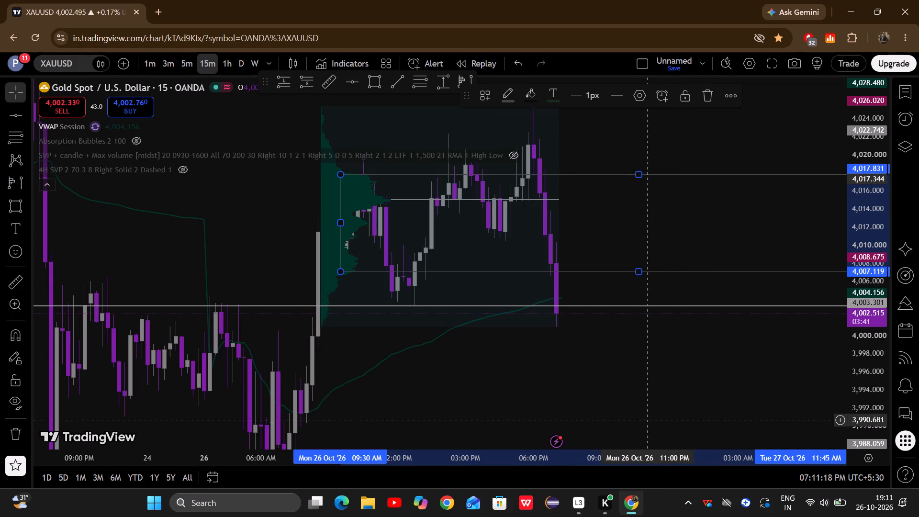
pyautogui.click(640, 424)
# Examine the latest 15-minute candle against the new horizontal line, VWAP and the zone's lower edge.
pyautogui.moveTo(679, 369); pyautogui.dragTo(582, 382)
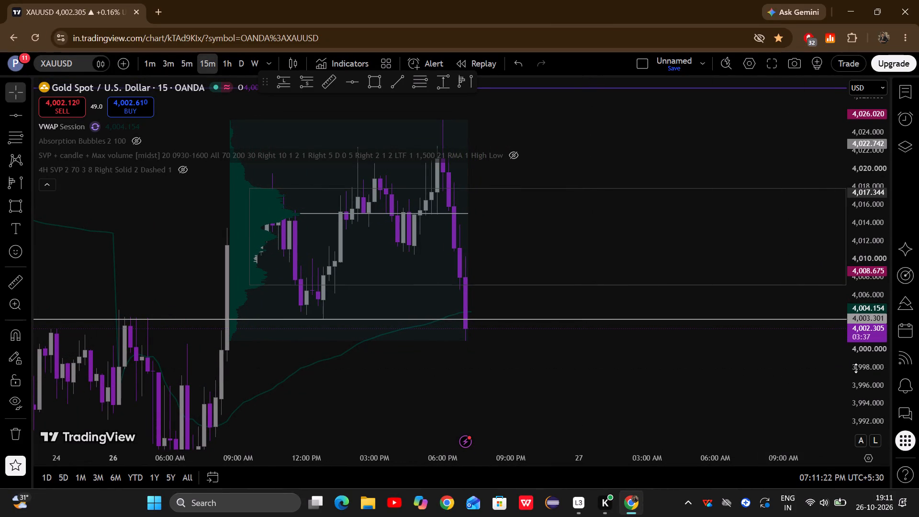
pyautogui.moveTo(856, 365); pyautogui.dragTo(837, 231)
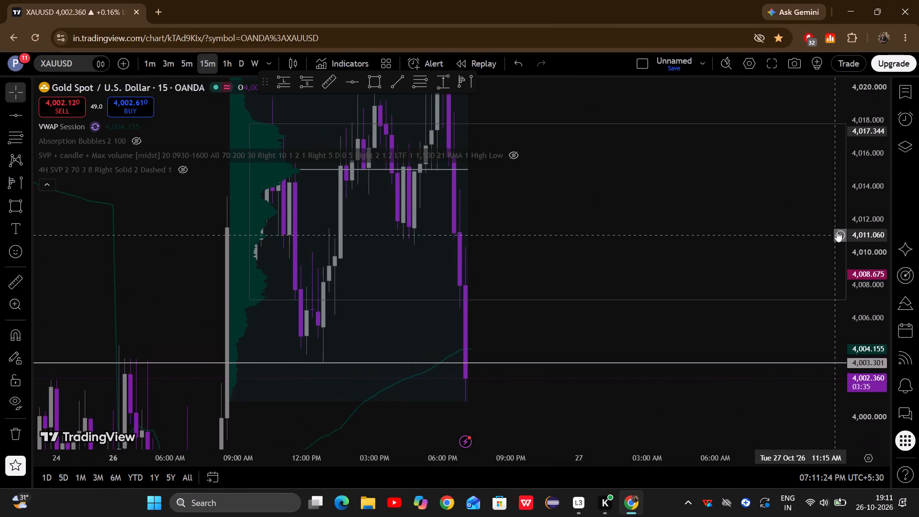
pyautogui.moveTo(837, 231); pyautogui.dragTo(837, 225)
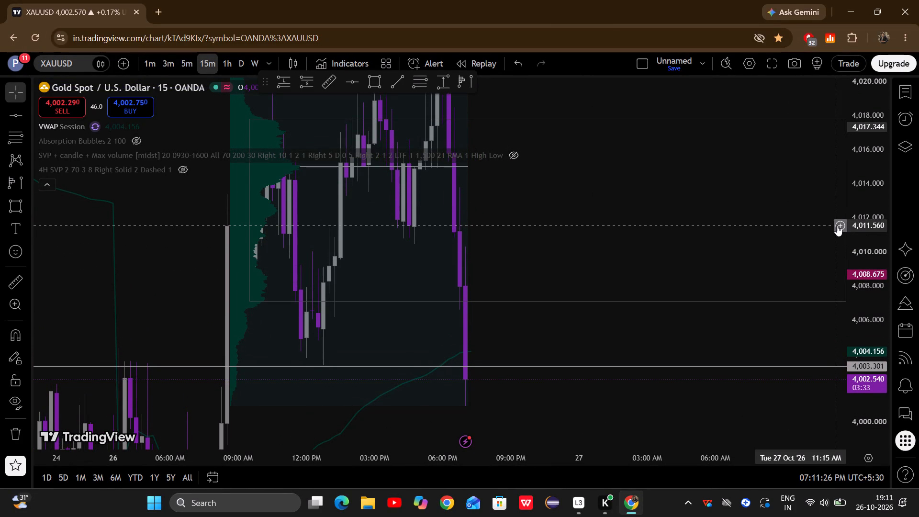
pyautogui.moveTo(837, 225); pyautogui.dragTo(842, 257)
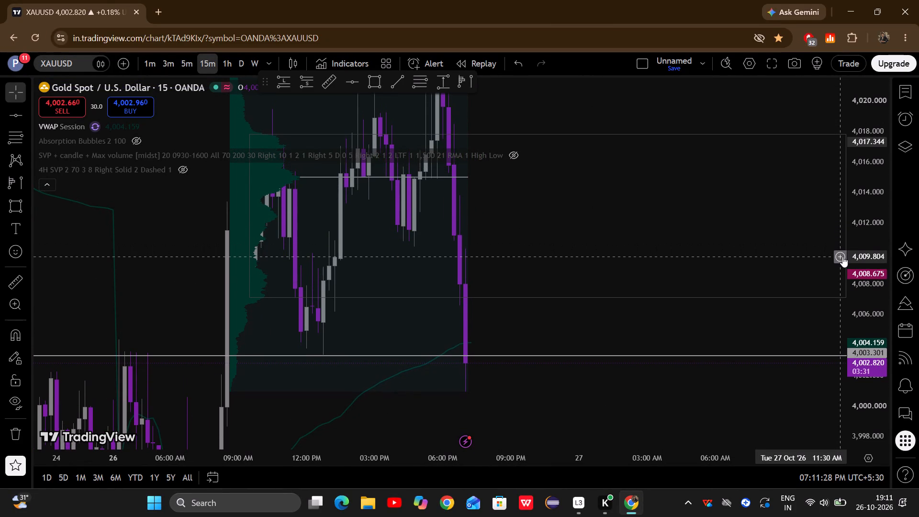
pyautogui.moveTo(842, 257); pyautogui.dragTo(843, 260)
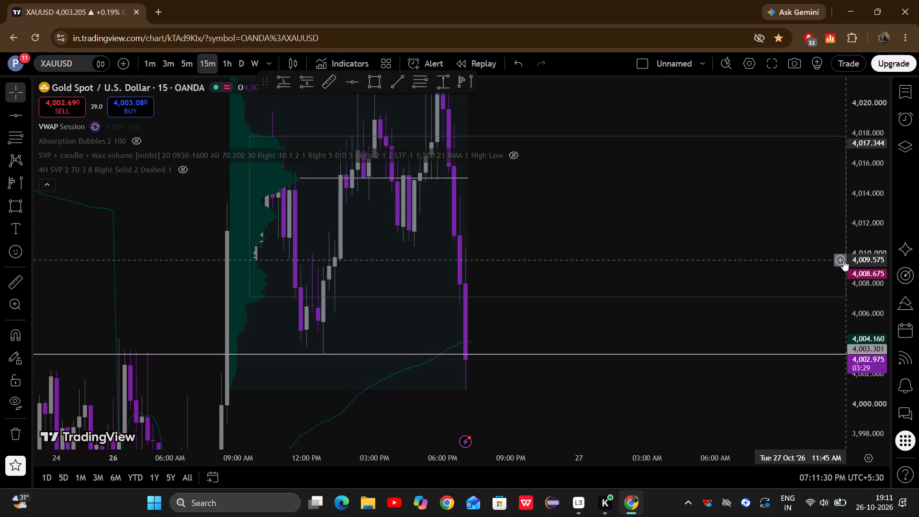
pyautogui.moveTo(843, 260); pyautogui.dragTo(847, 292)
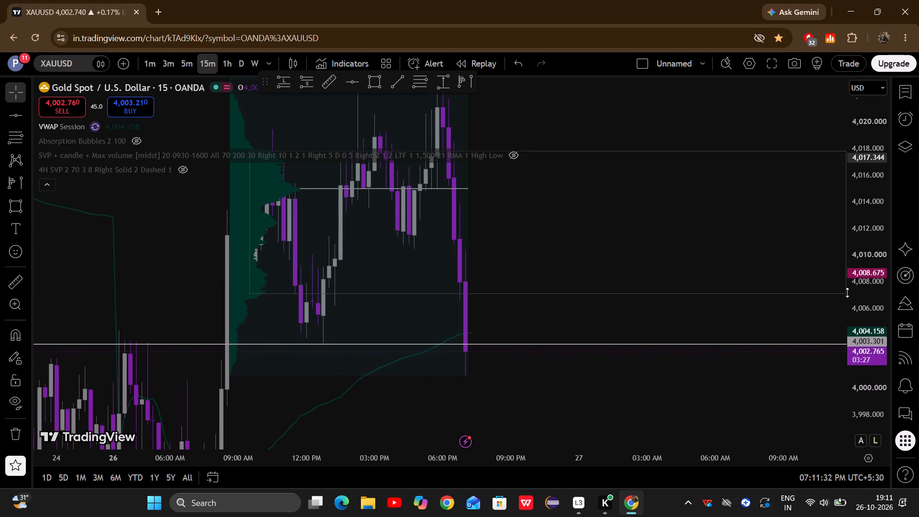
pyautogui.moveTo(847, 292); pyautogui.dragTo(841, 288)
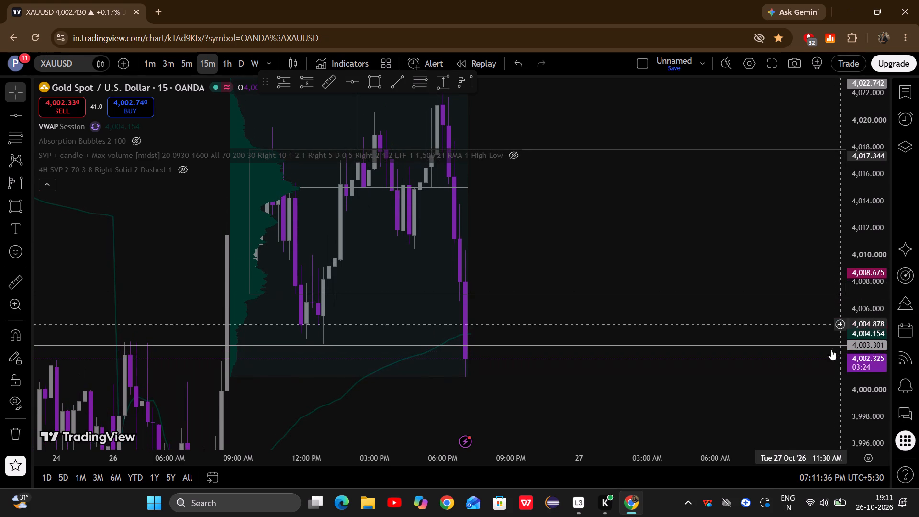
pyautogui.moveTo(724, 270); pyautogui.dragTo(705, 290)
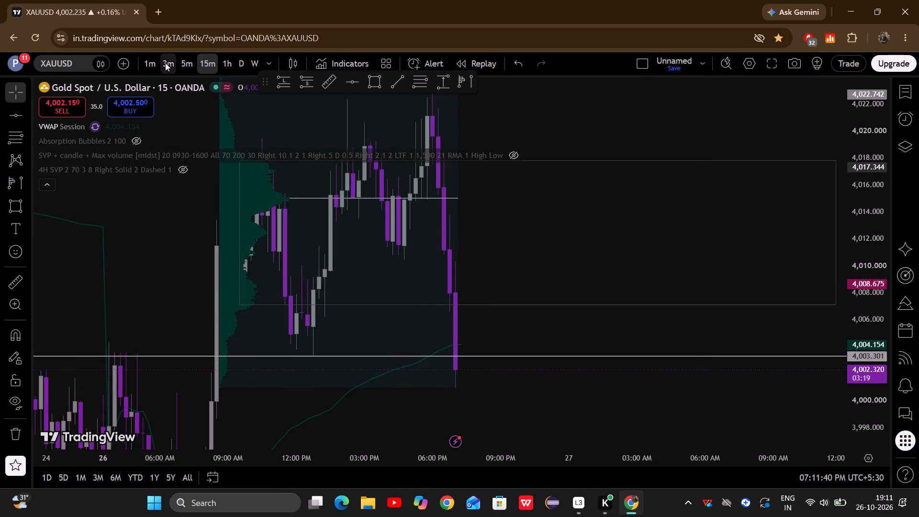
# Switch the chart to the 5-minute timeframe.
pyautogui.click(184, 67)
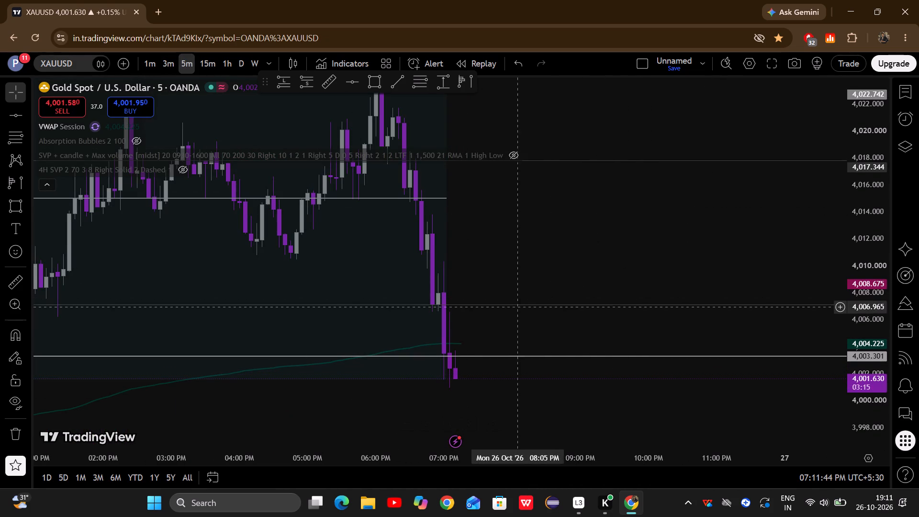
# Extend the volume profile's end point to the latest 5-minute candle at 07:10 PM.
pyautogui.click(429, 347)
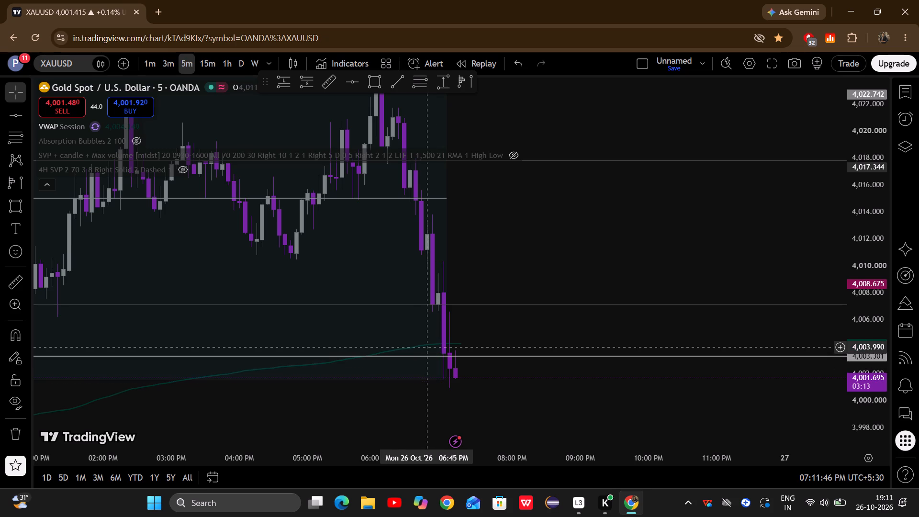
pyautogui.click(425, 325)
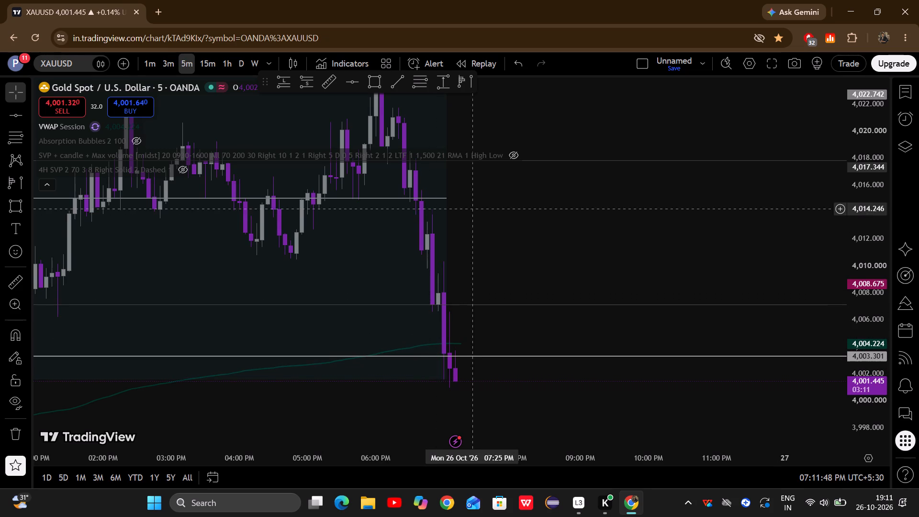
pyautogui.click(437, 199)
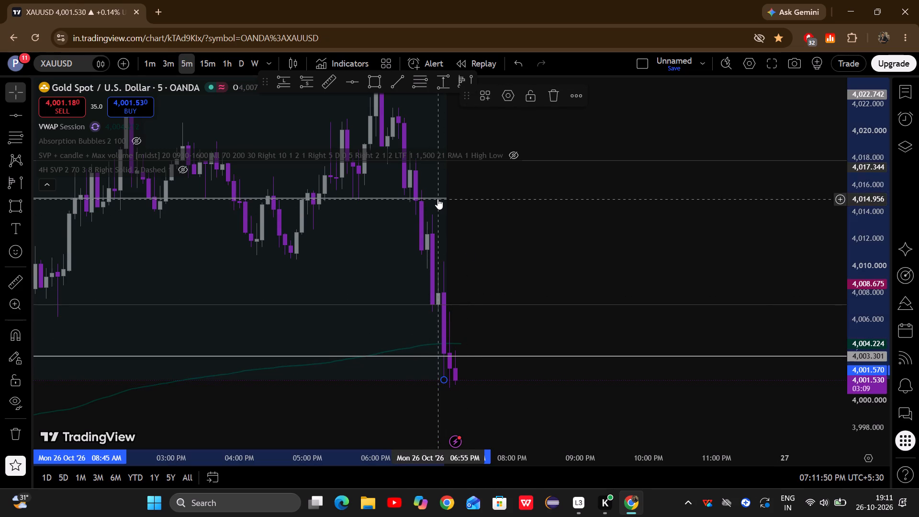
pyautogui.moveTo(443, 381); pyautogui.dragTo(470, 379)
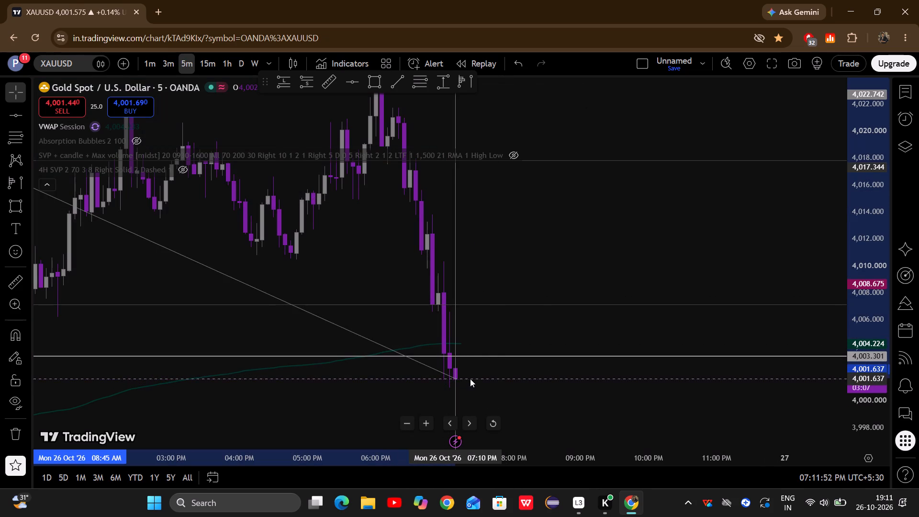
pyautogui.moveTo(470, 379); pyautogui.dragTo(471, 379)
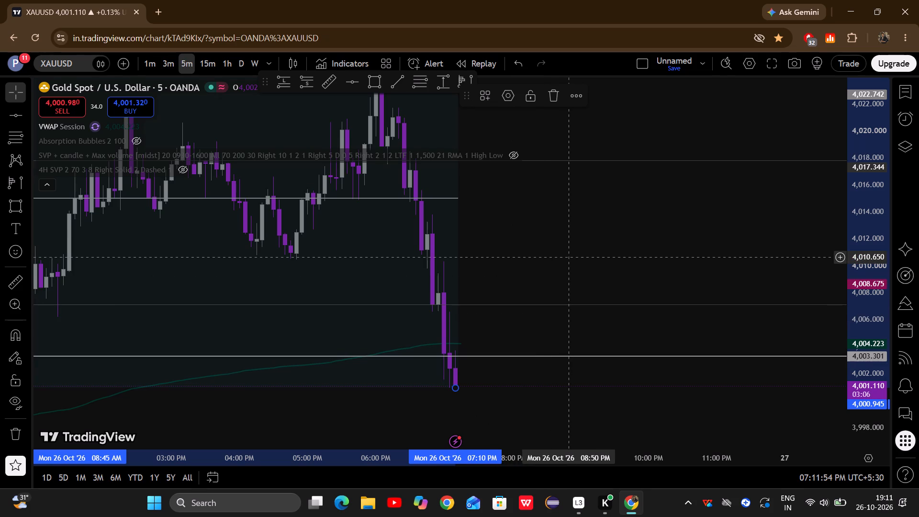
pyautogui.click(572, 256)
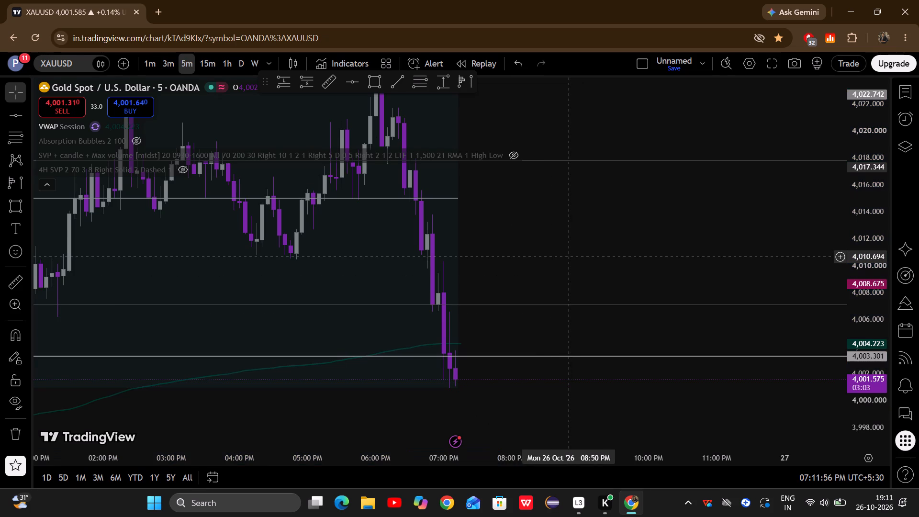
# Examine the latest 5-minute candle's price values and the session VWAP value.
pyautogui.moveTo(572, 256); pyautogui.dragTo(589, 243)
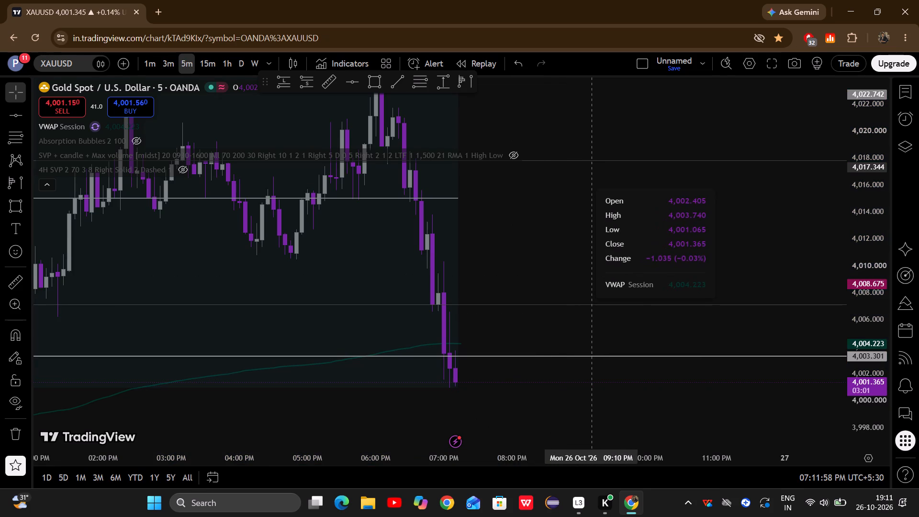
pyautogui.moveTo(589, 243); pyautogui.dragTo(597, 259)
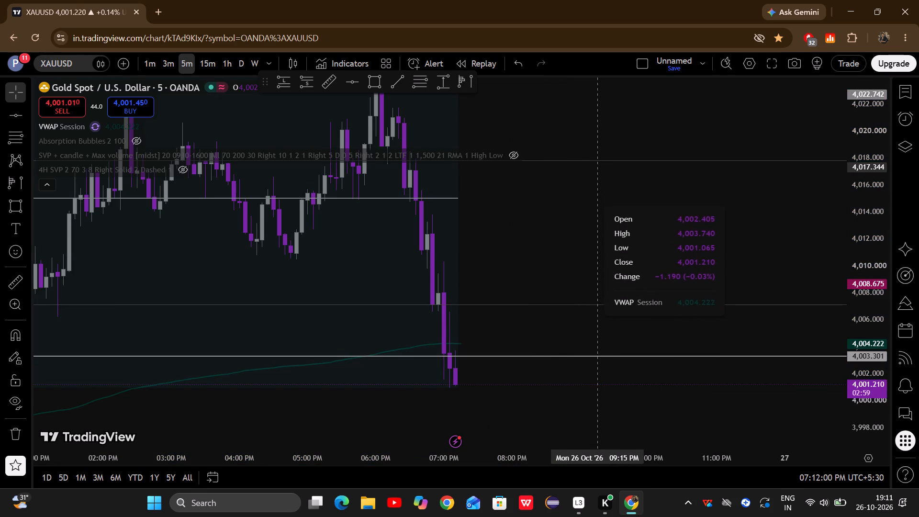
# Watch the latest 5-minute candles develop relative to the 4,003.301 horizontal line and the session VWAP.
pyautogui.moveTo(597, 259); pyautogui.dragTo(595, 252)
pyautogui.moveTo(595, 252); pyautogui.dragTo(603, 236)
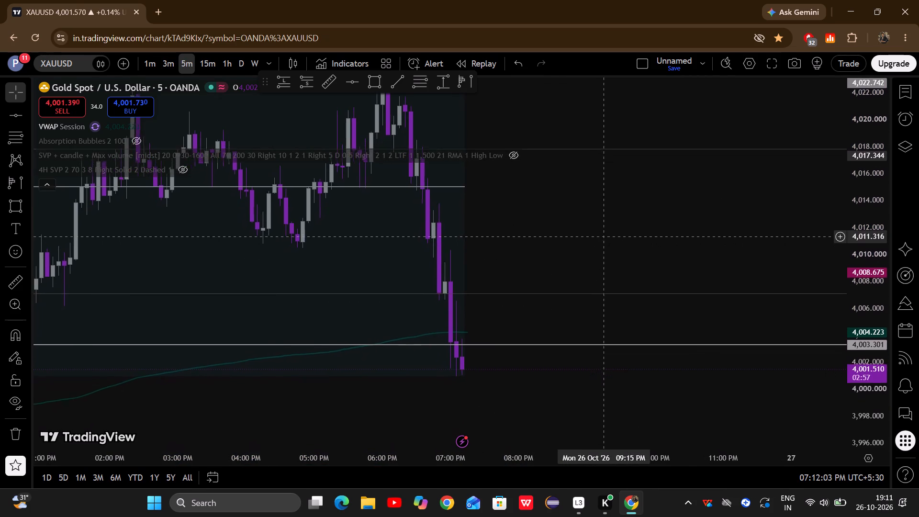
pyautogui.moveTo(603, 236); pyautogui.dragTo(635, 241)
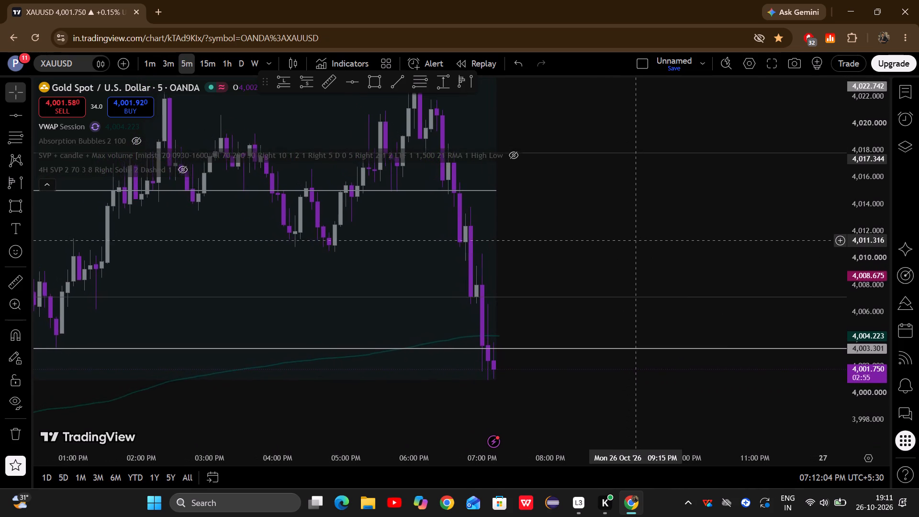
pyautogui.moveTo(635, 241); pyautogui.dragTo(639, 248)
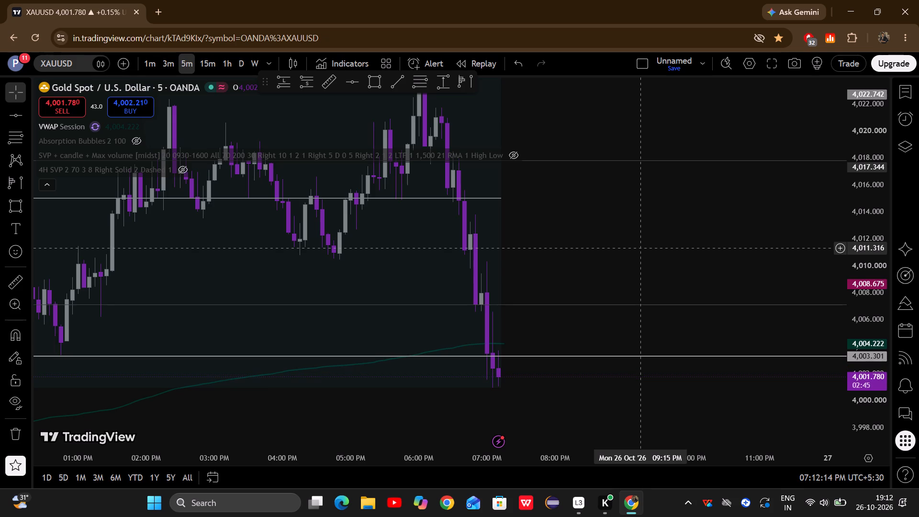
pyautogui.moveTo(639, 248); pyautogui.dragTo(640, 265)
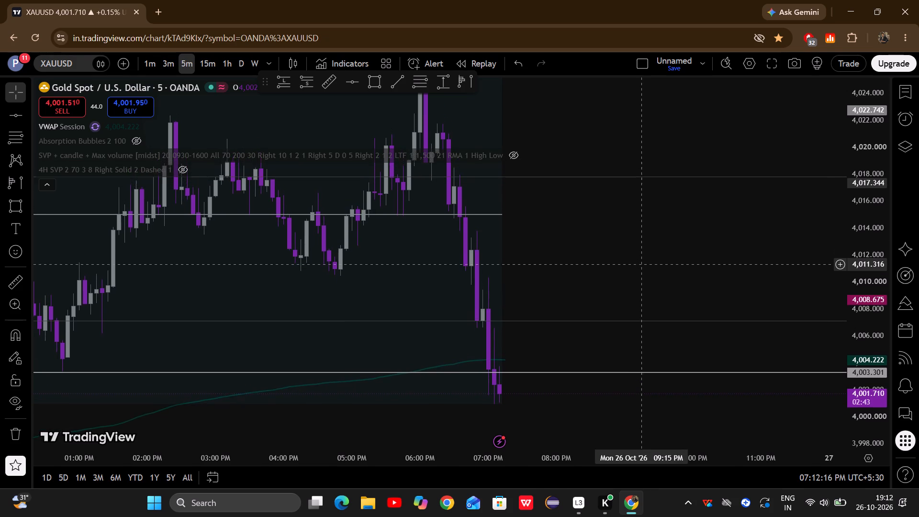
pyautogui.moveTo(640, 265); pyautogui.dragTo(647, 280)
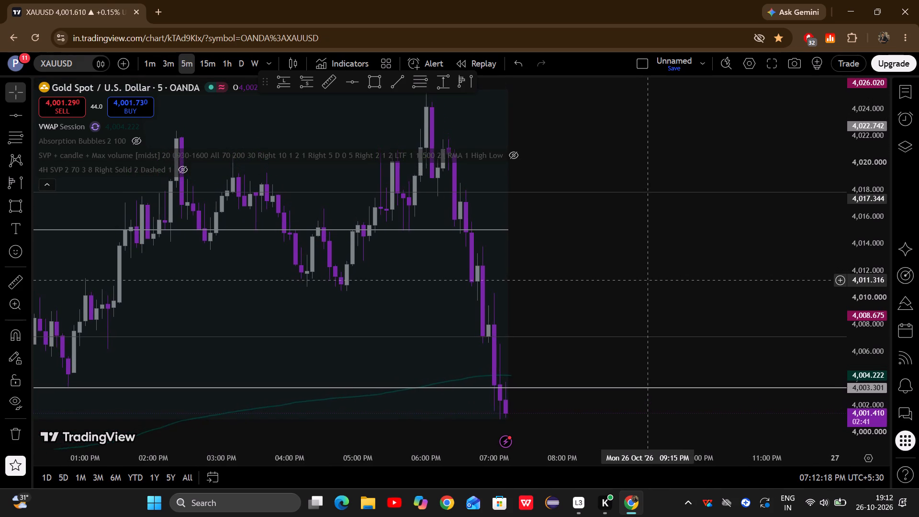
pyautogui.moveTo(647, 280); pyautogui.dragTo(643, 281)
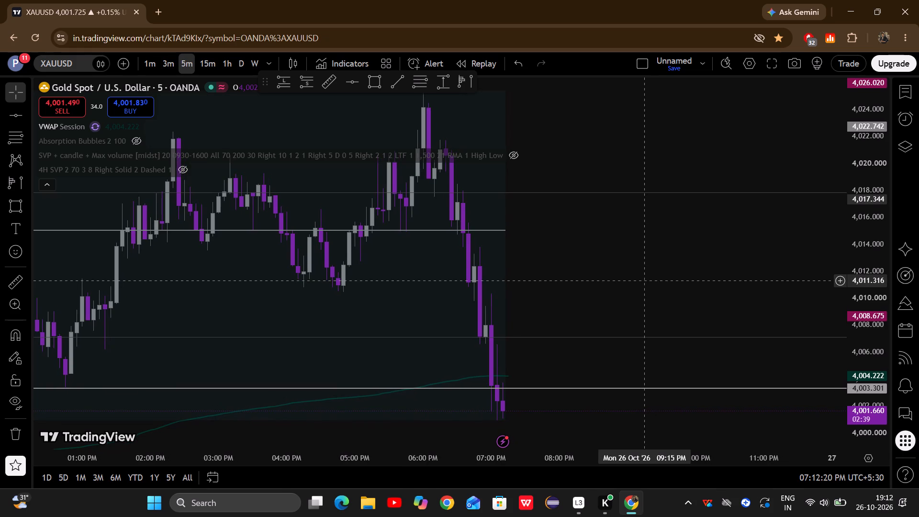
pyautogui.moveTo(643, 281); pyautogui.dragTo(641, 280)
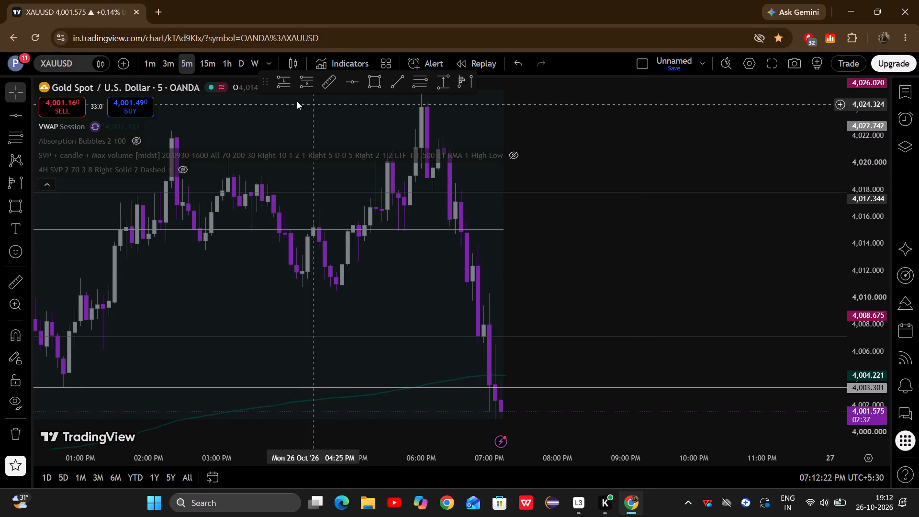
pyautogui.moveTo(578, 308); pyautogui.dragTo(578, 307)
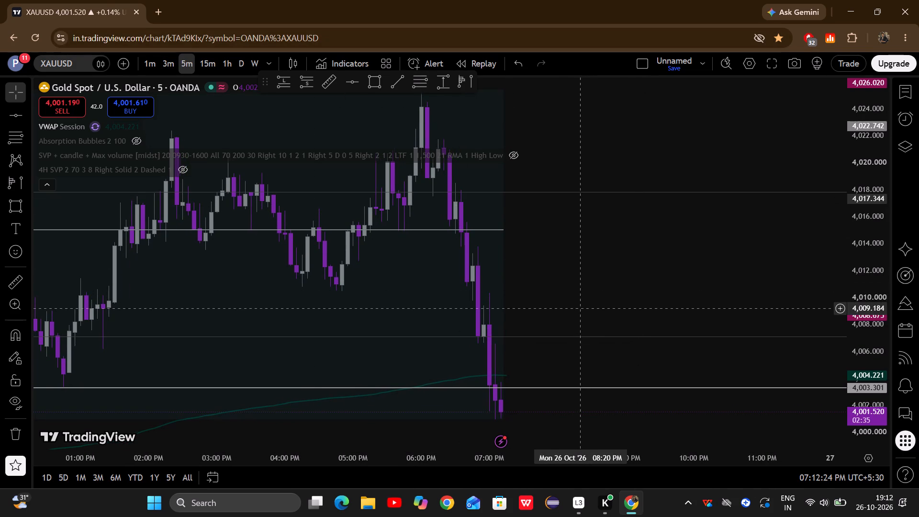
pyautogui.moveTo(578, 307); pyautogui.dragTo(513, 313)
pyautogui.hscroll(-1, 587, 277)
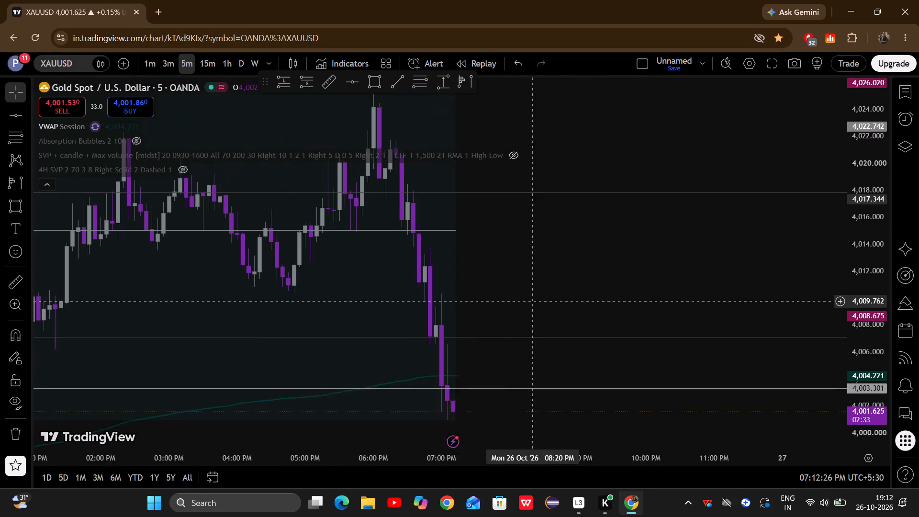
pyautogui.hscroll(-1, 513, 313)
pyautogui.moveTo(513, 313); pyautogui.dragTo(507, 316)
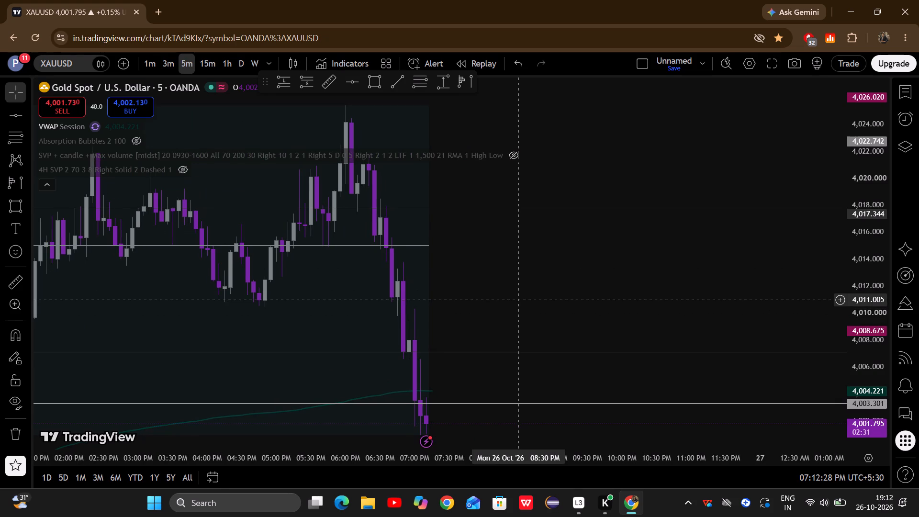
pyautogui.scroll(-1, 518, 299)
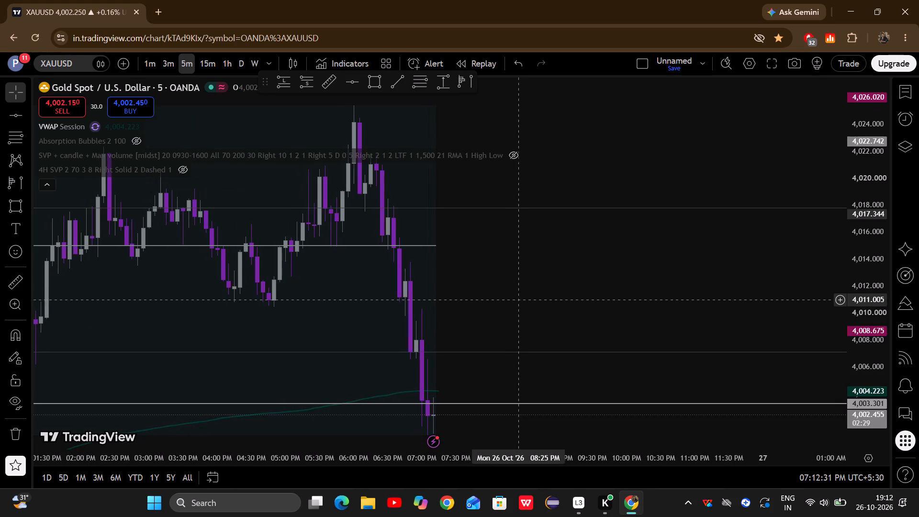
pyautogui.scroll(-1, 518, 299)
pyautogui.click(574, 301)
pyautogui.moveTo(574, 301); pyautogui.dragTo(579, 298)
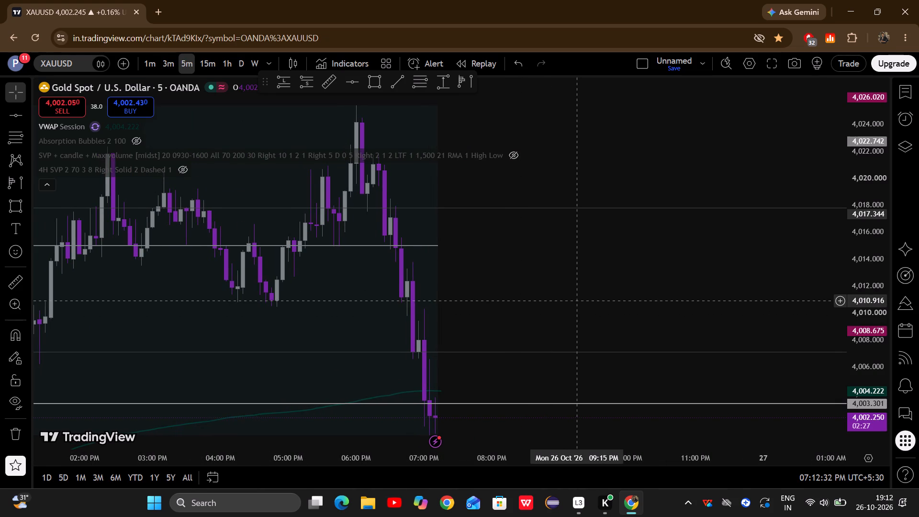
pyautogui.moveTo(579, 298); pyautogui.dragTo(645, 277)
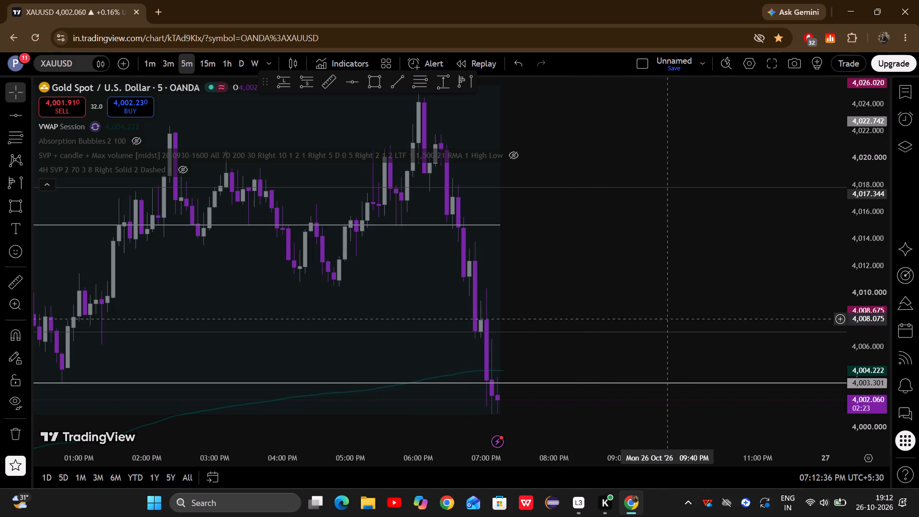
pyautogui.moveTo(602, 350); pyautogui.dragTo(726, 200)
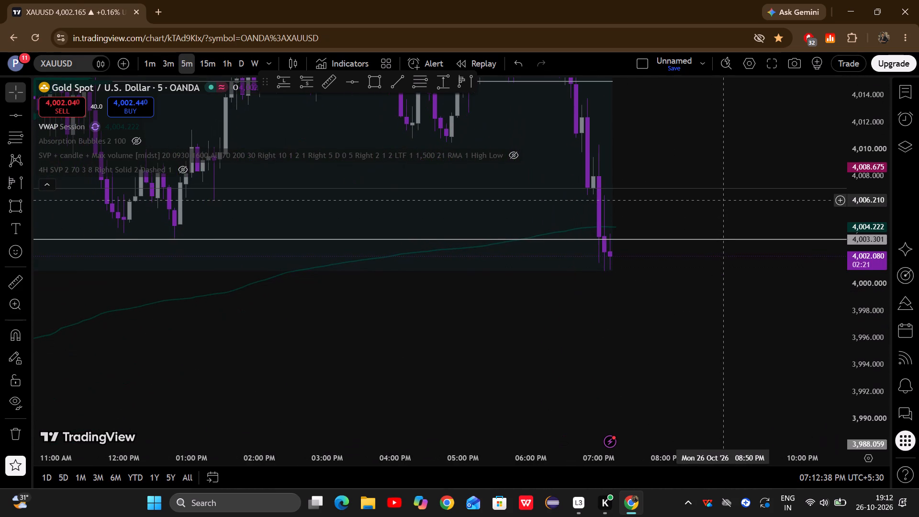
pyautogui.moveTo(726, 200); pyautogui.dragTo(727, 207)
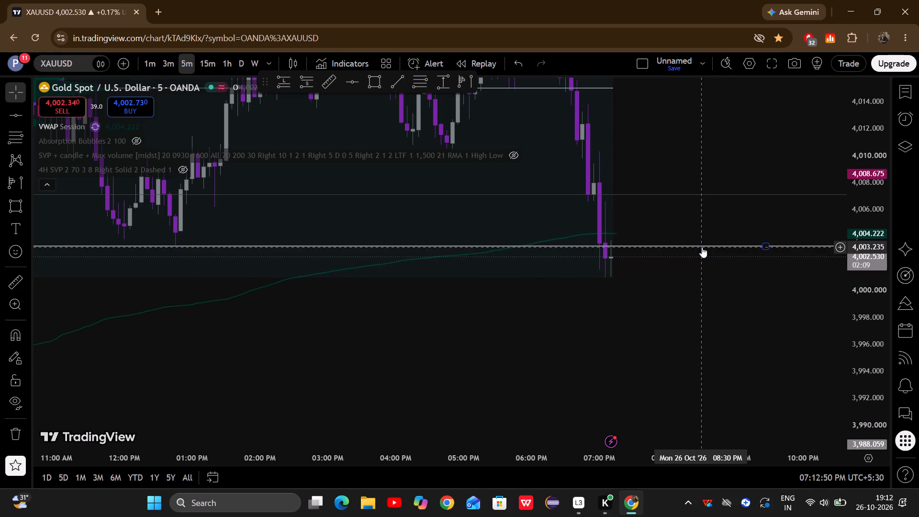
pyautogui.click(705, 277)
pyautogui.moveTo(705, 277); pyautogui.dragTo(785, 293)
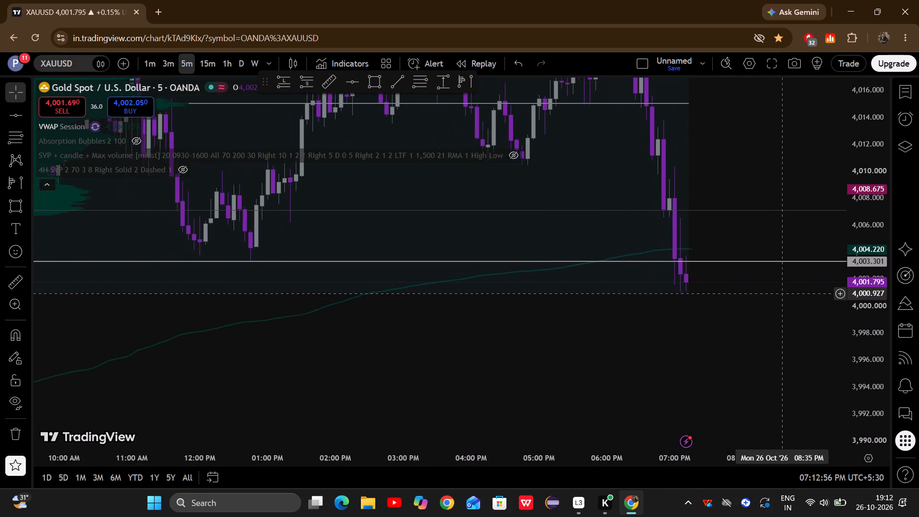
# Review earlier 5-minute price action around the 4,003.301 line, back through the previous session, and return to the latest candle.
pyautogui.moveTo(785, 293); pyautogui.dragTo(710, 360)
pyautogui.moveTo(523, 381); pyautogui.dragTo(820, 362)
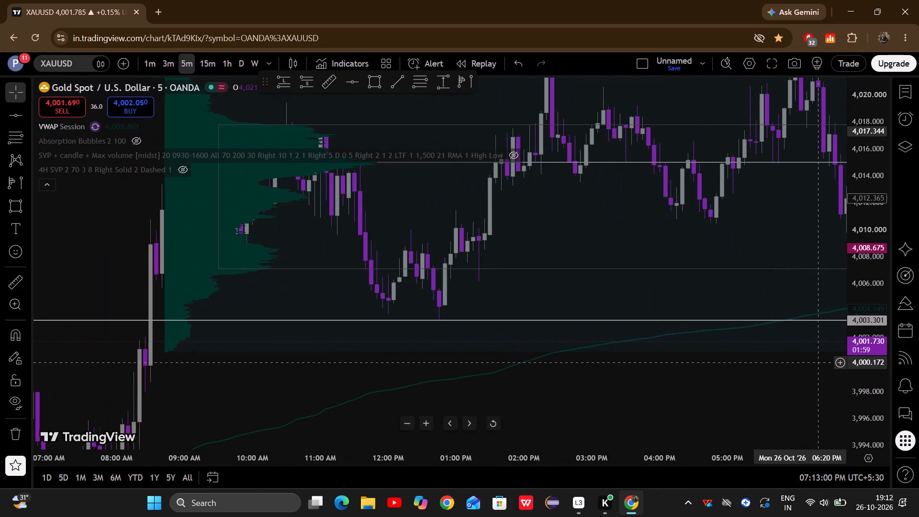
pyautogui.moveTo(471, 394); pyautogui.dragTo(616, 356)
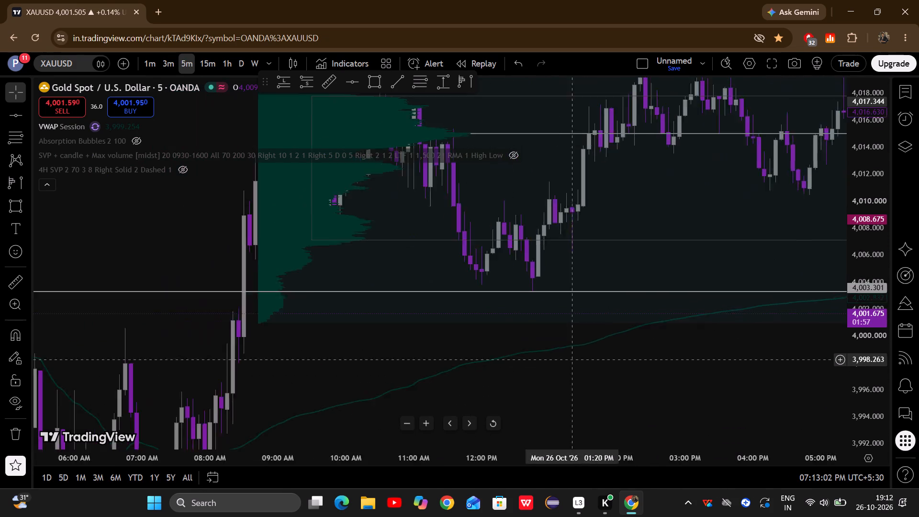
pyautogui.moveTo(616, 356); pyautogui.dragTo(845, 323)
pyautogui.moveTo(469, 320); pyautogui.dragTo(847, 350)
pyautogui.moveTo(562, 230); pyautogui.dragTo(569, 229)
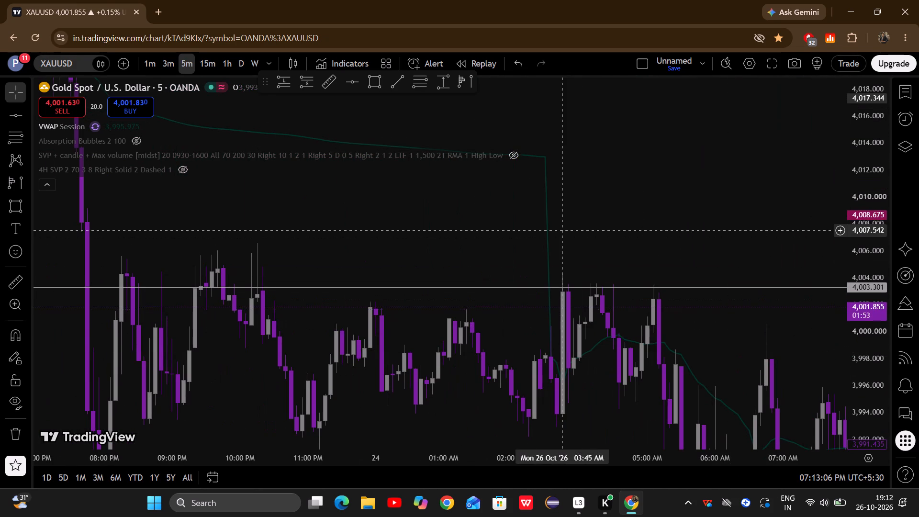
pyautogui.moveTo(569, 229); pyautogui.dragTo(613, 106)
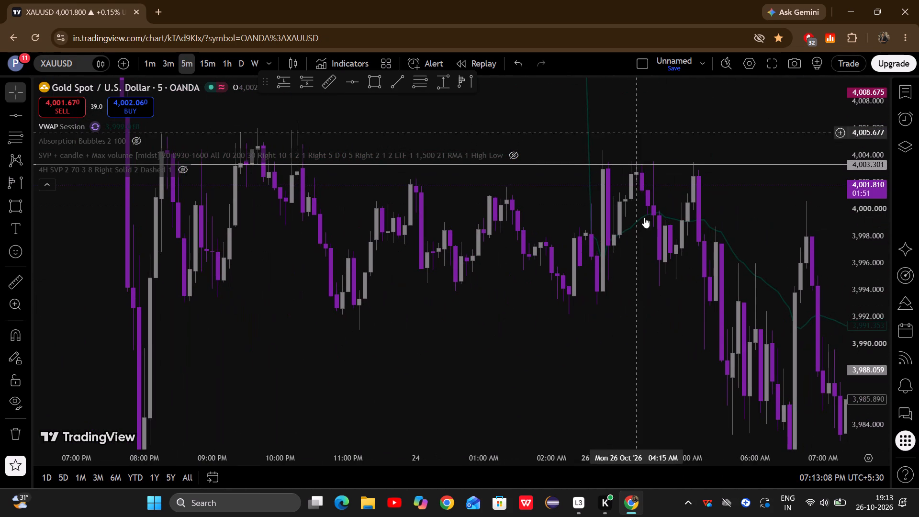
pyautogui.click(568, 327)
pyautogui.click(596, 306)
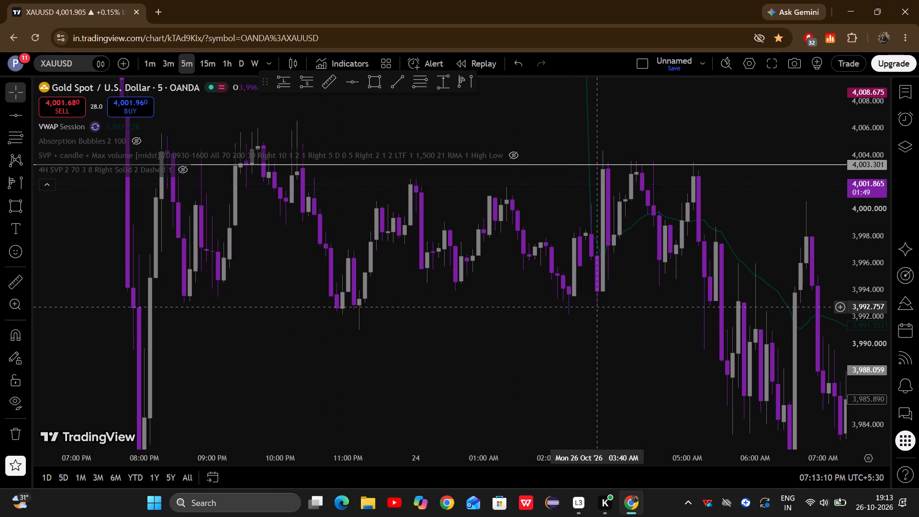
pyautogui.moveTo(592, 306); pyautogui.dragTo(500, 300)
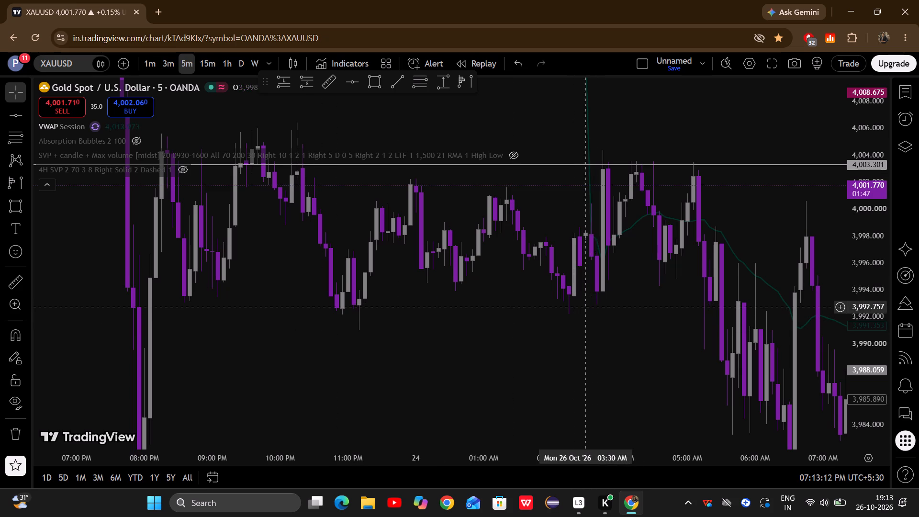
pyautogui.moveTo(500, 300); pyautogui.dragTo(249, 347)
pyautogui.moveTo(686, 284); pyautogui.dragTo(370, 236)
pyautogui.moveTo(700, 347); pyautogui.dragTo(368, 359)
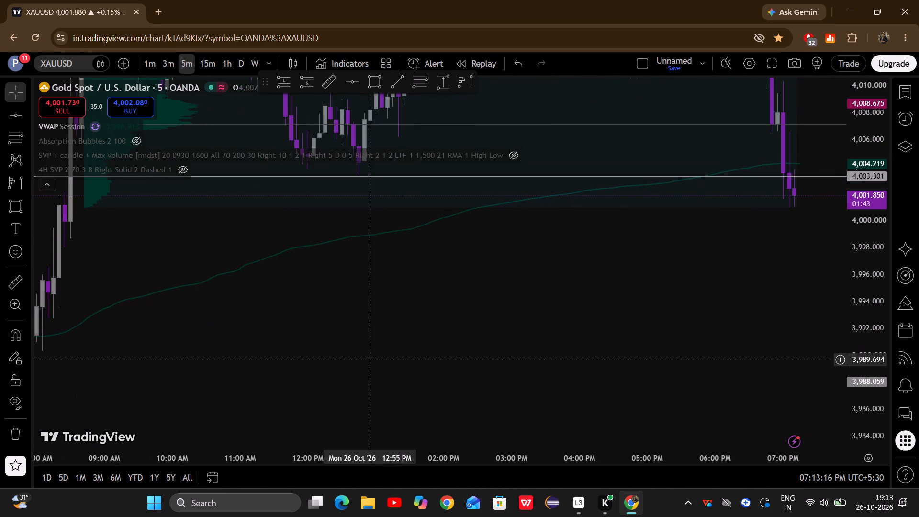
pyautogui.moveTo(619, 319); pyautogui.dragTo(349, 368)
pyautogui.moveTo(515, 309); pyautogui.dragTo(465, 403)
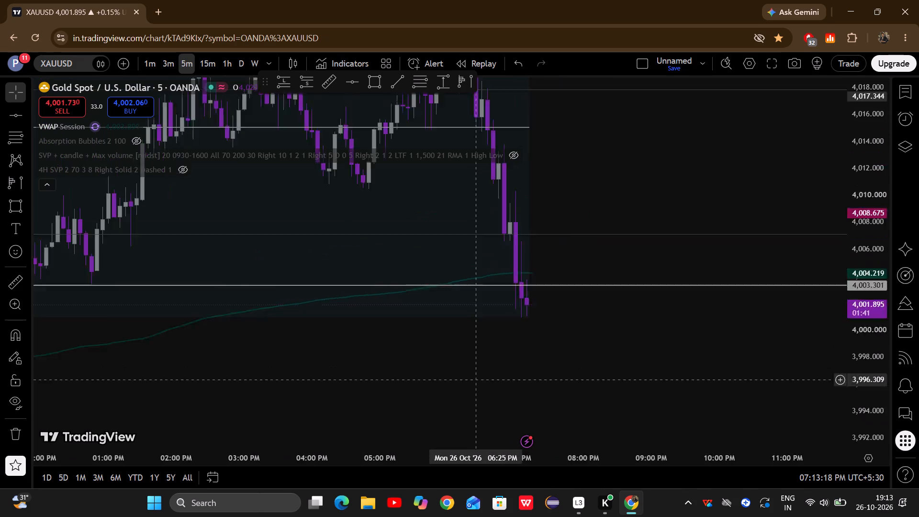
pyautogui.moveTo(465, 403); pyautogui.dragTo(397, 454)
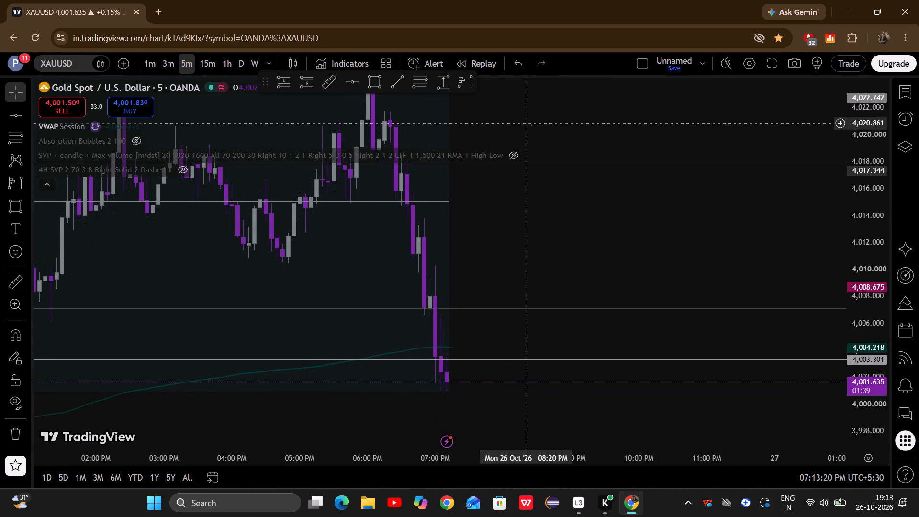
# Show the hidden SVP + candle + Max volume indicator on the chart.
pyautogui.click(515, 152)
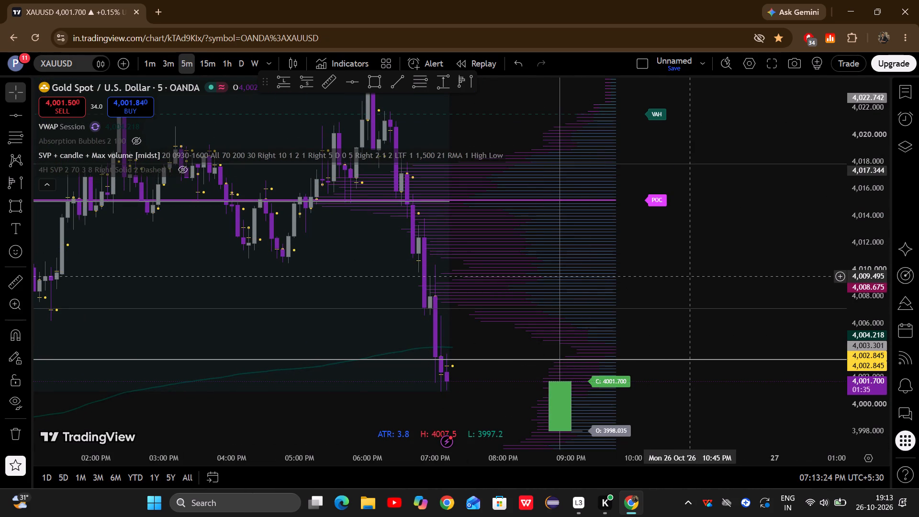
# Examine the session profile's VAH, POC and VAL levels and its full high-to-low range against the current price.
pyautogui.moveTo(692, 276); pyautogui.dragTo(725, 221)
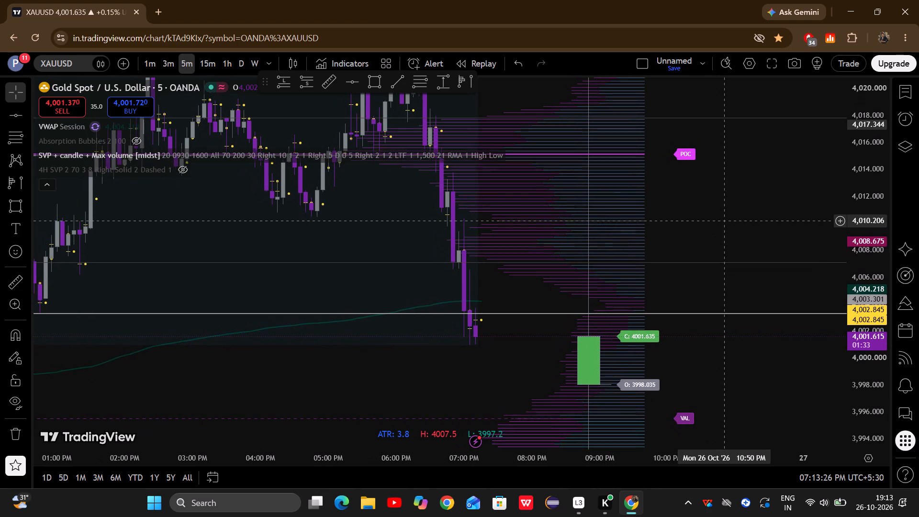
pyautogui.moveTo(725, 221); pyautogui.dragTo(725, 222)
pyautogui.click(601, 291)
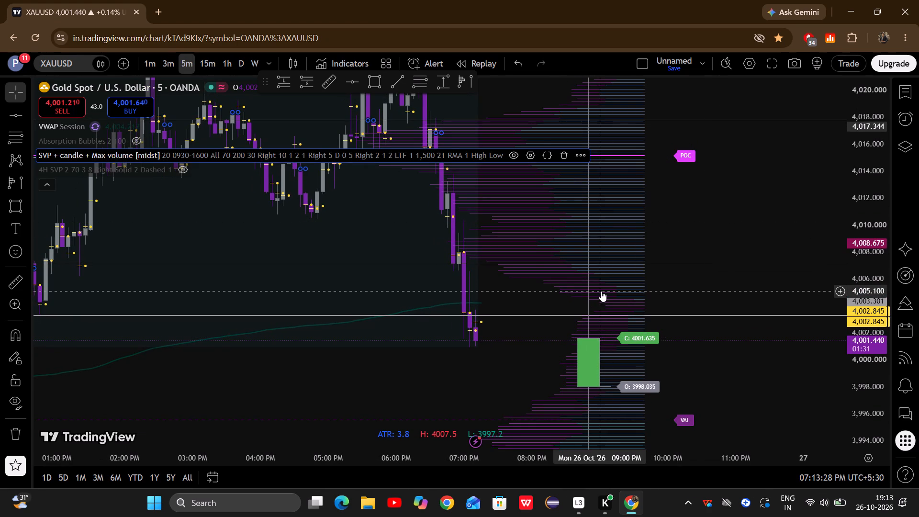
pyautogui.moveTo(870, 209); pyautogui.dragTo(857, 376)
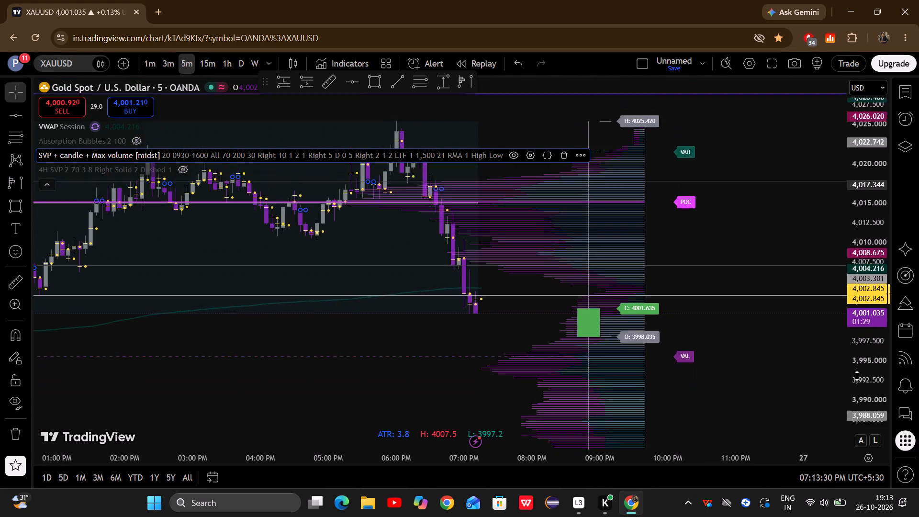
pyautogui.moveTo(857, 376); pyautogui.dragTo(847, 472)
pyautogui.click(722, 381)
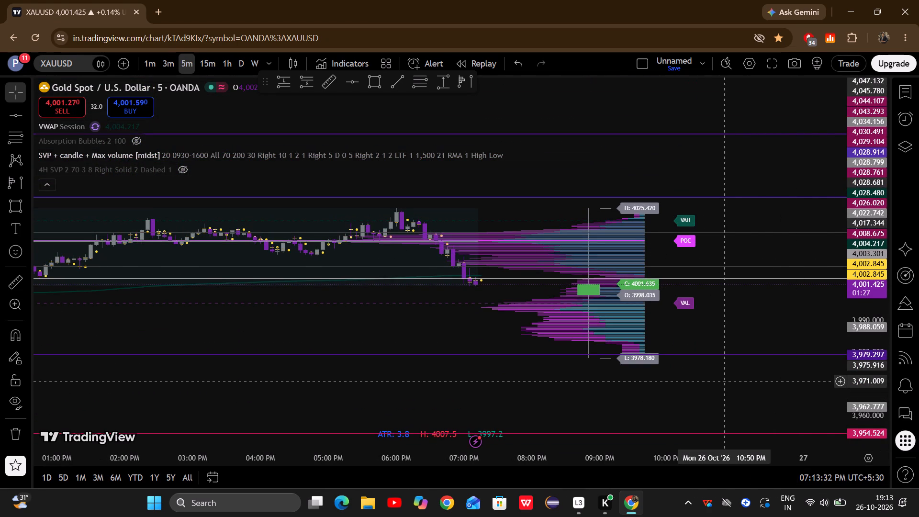
pyautogui.moveTo(877, 349); pyautogui.dragTo(870, 147)
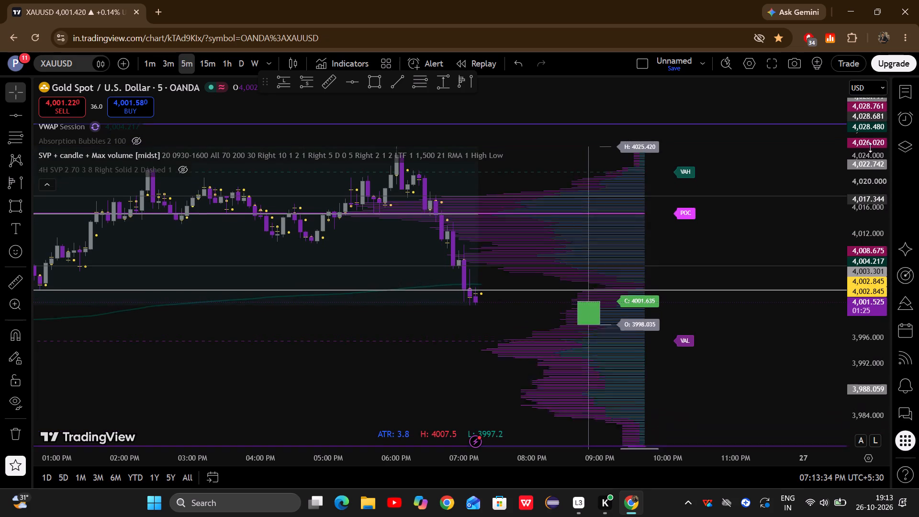
pyautogui.moveTo(870, 147); pyautogui.dragTo(868, 99)
pyautogui.moveTo(880, 264); pyautogui.dragTo(880, 124)
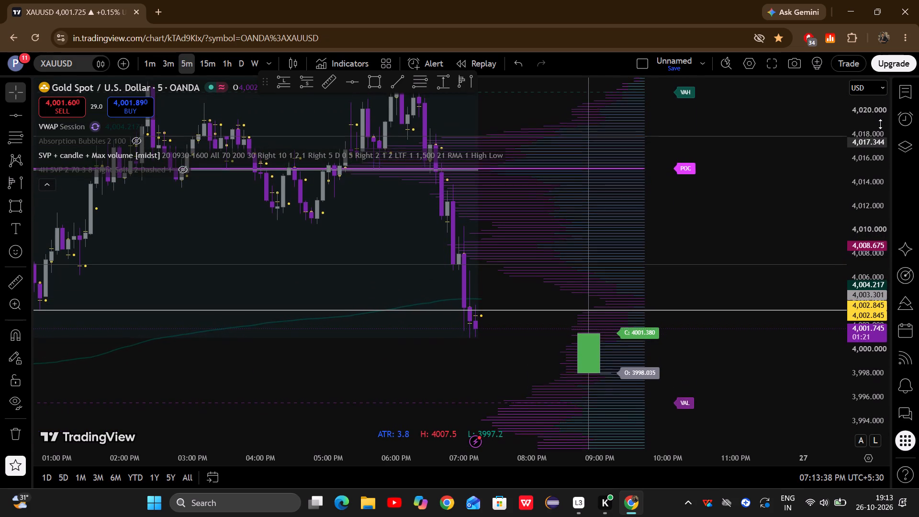
pyautogui.moveTo(880, 124); pyautogui.dragTo(880, 125)
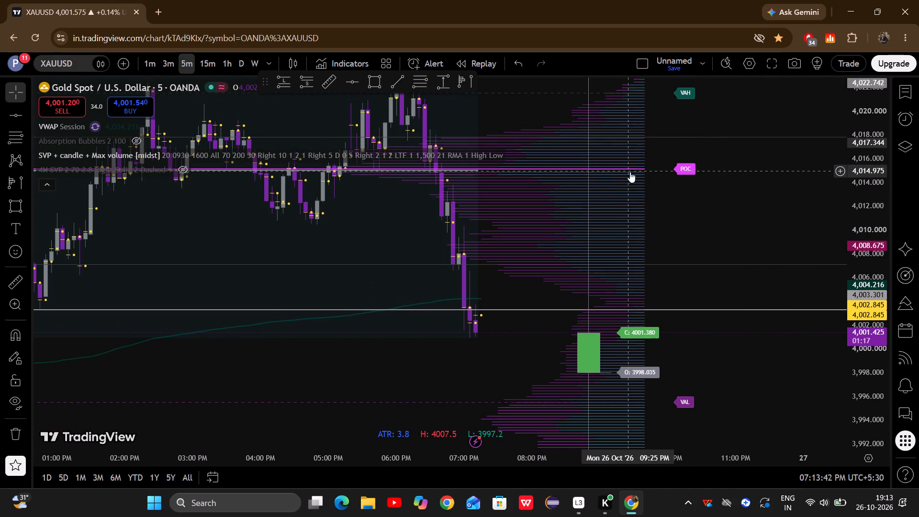
pyautogui.moveTo(759, 176); pyautogui.dragTo(759, 253)
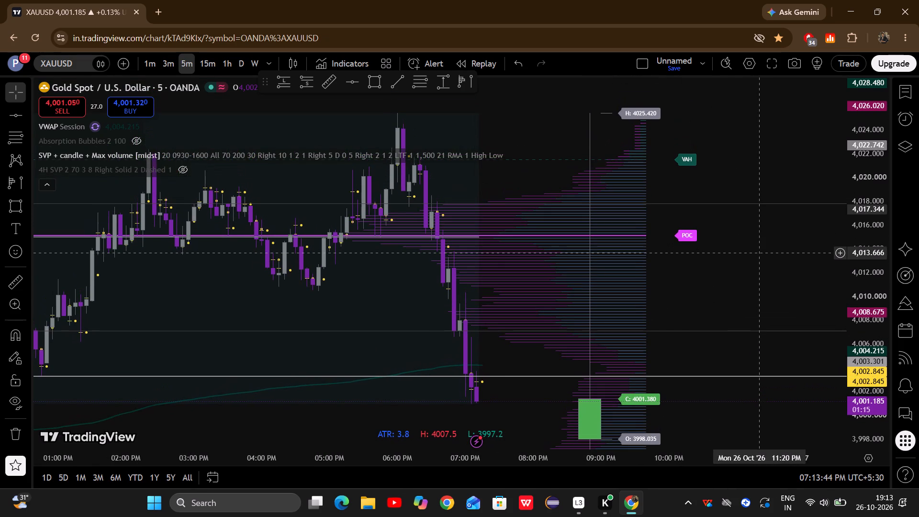
pyautogui.moveTo(759, 253); pyautogui.dragTo(759, 244)
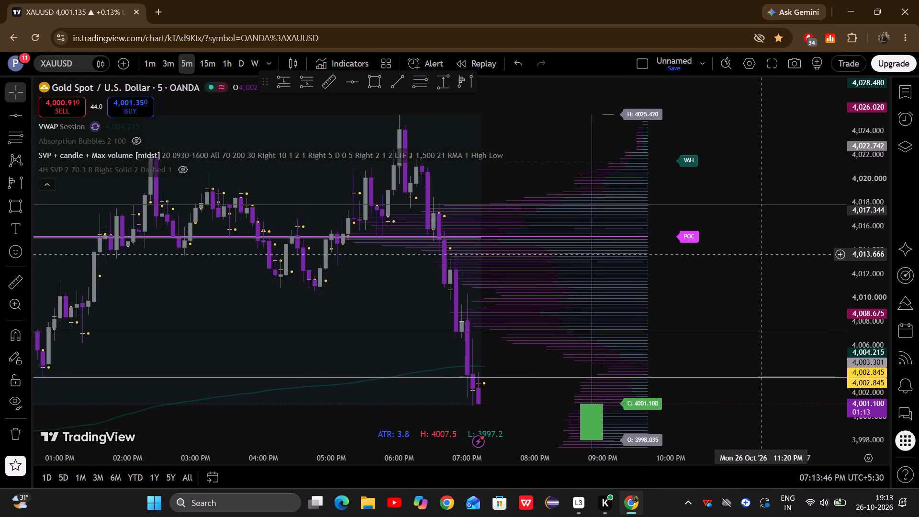
# Examine the falling 5-minute candles between the 4,003.301 line and the session profile's VAL, comparing them with the POC.
pyautogui.moveTo(759, 244); pyautogui.dragTo(744, 178)
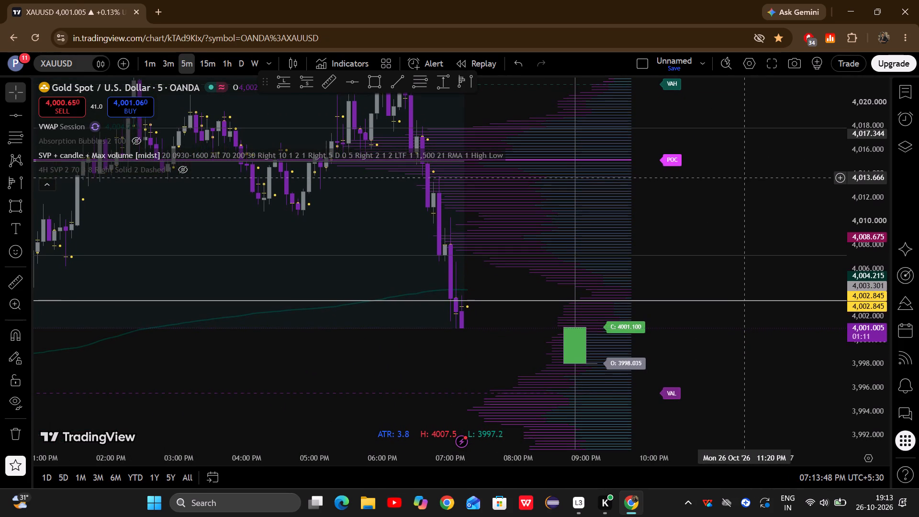
pyautogui.moveTo(744, 178); pyautogui.dragTo(742, 163)
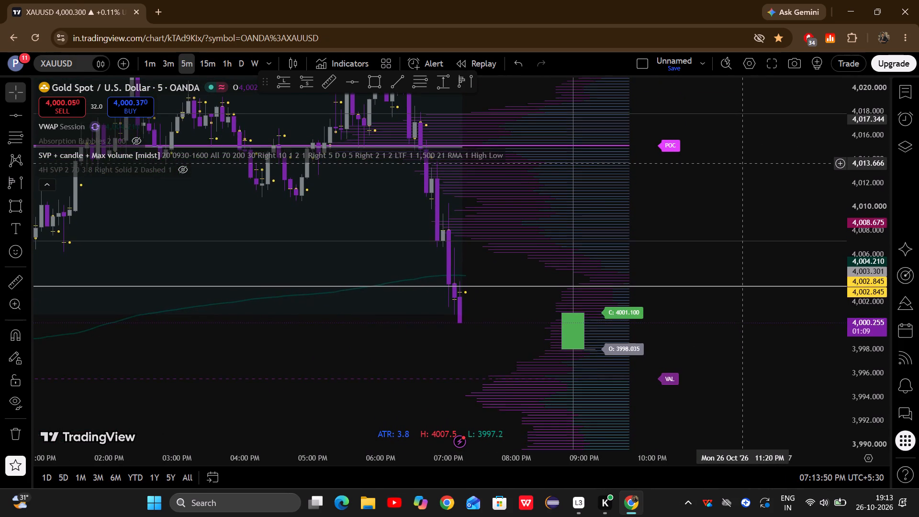
pyautogui.moveTo(742, 163); pyautogui.dragTo(742, 162)
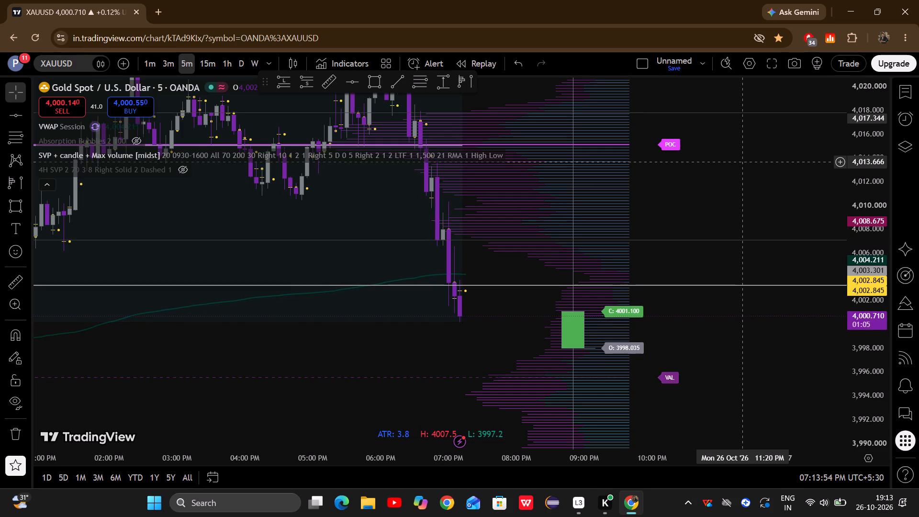
pyautogui.moveTo(742, 162); pyautogui.dragTo(744, 175)
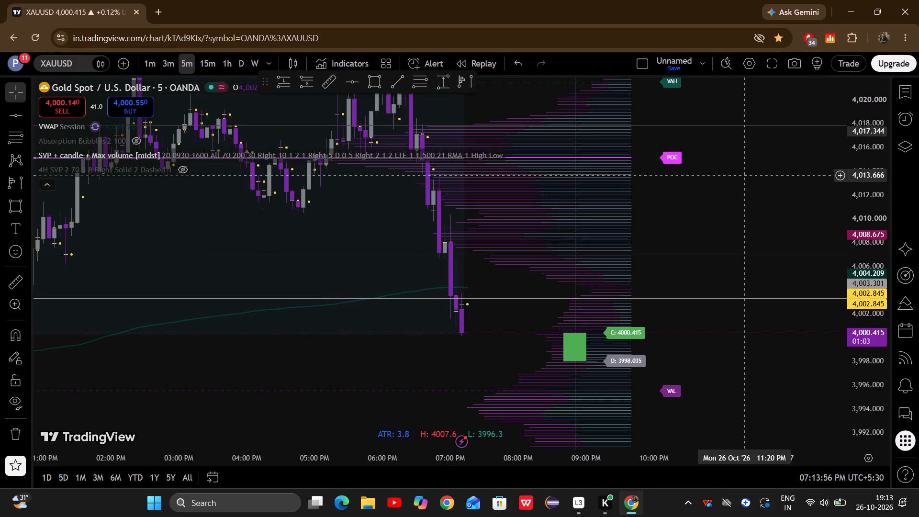
pyautogui.moveTo(744, 175); pyautogui.dragTo(745, 176)
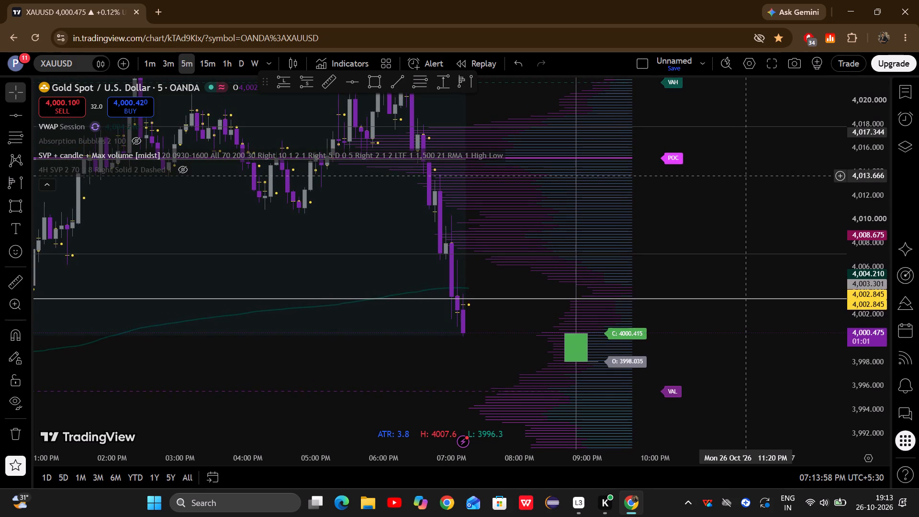
pyautogui.moveTo(745, 176); pyautogui.dragTo(743, 185)
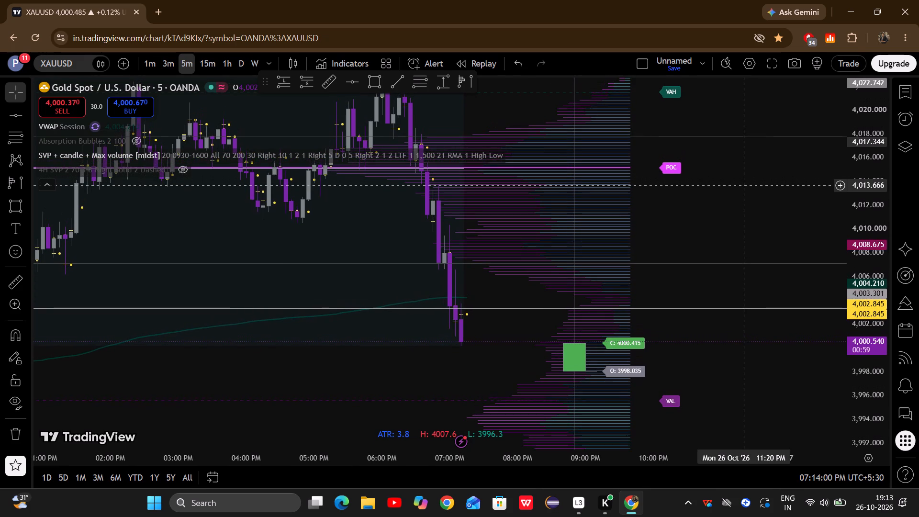
pyautogui.moveTo(743, 185); pyautogui.dragTo(745, 183)
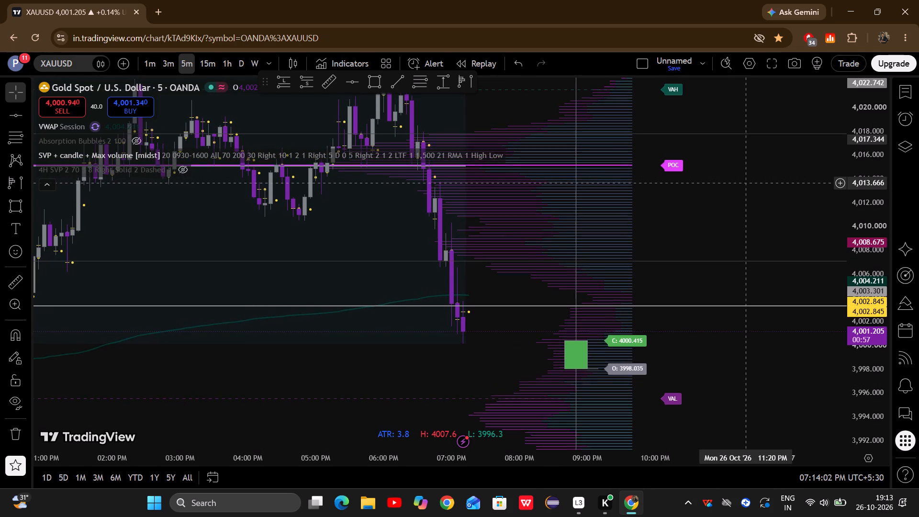
pyautogui.moveTo(745, 183); pyautogui.dragTo(745, 196)
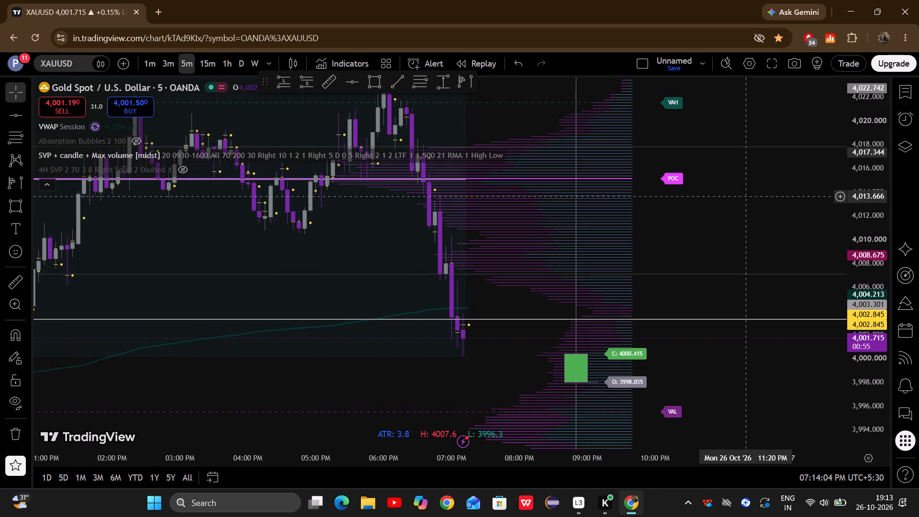
pyautogui.moveTo(745, 196); pyautogui.dragTo(746, 197)
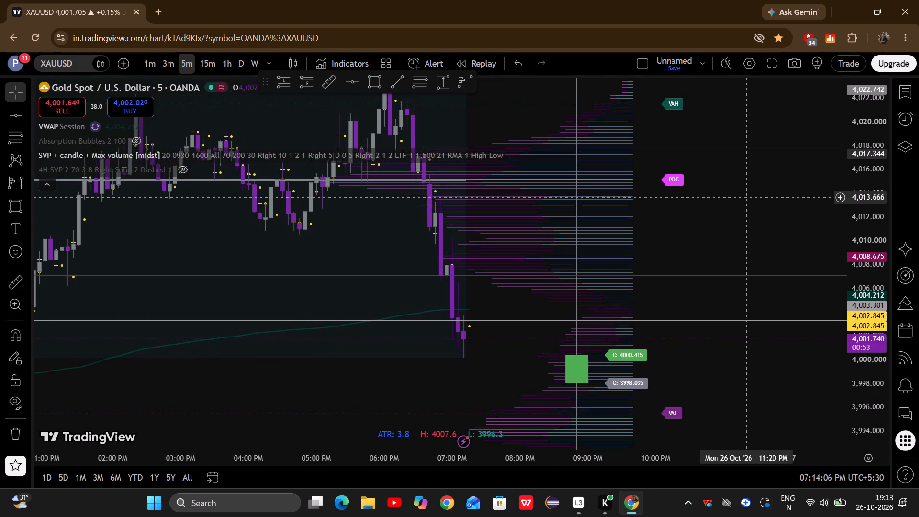
pyautogui.moveTo(746, 197); pyautogui.dragTo(746, 202)
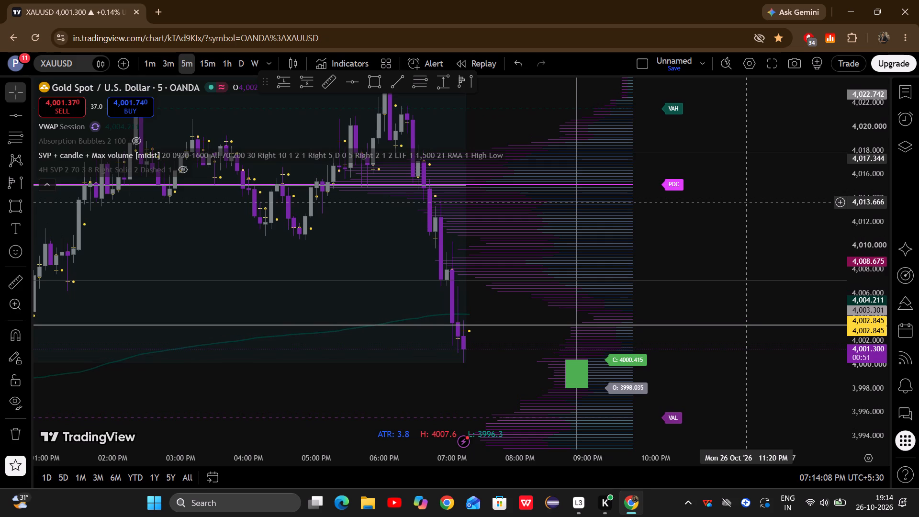
pyautogui.moveTo(746, 202); pyautogui.dragTo(744, 210)
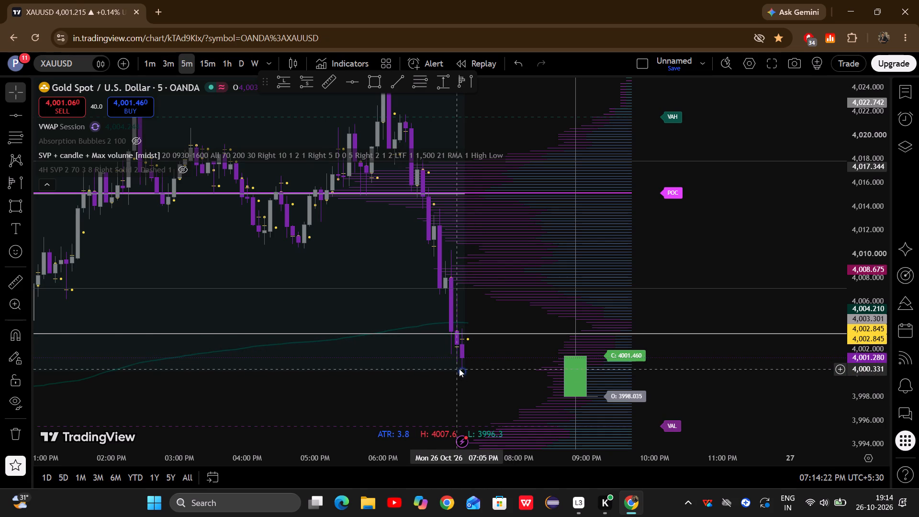
# Place the volume profile drawing's end point at the latest 5-minute candle.
pyautogui.moveTo(460, 370); pyautogui.dragTo(467, 370)
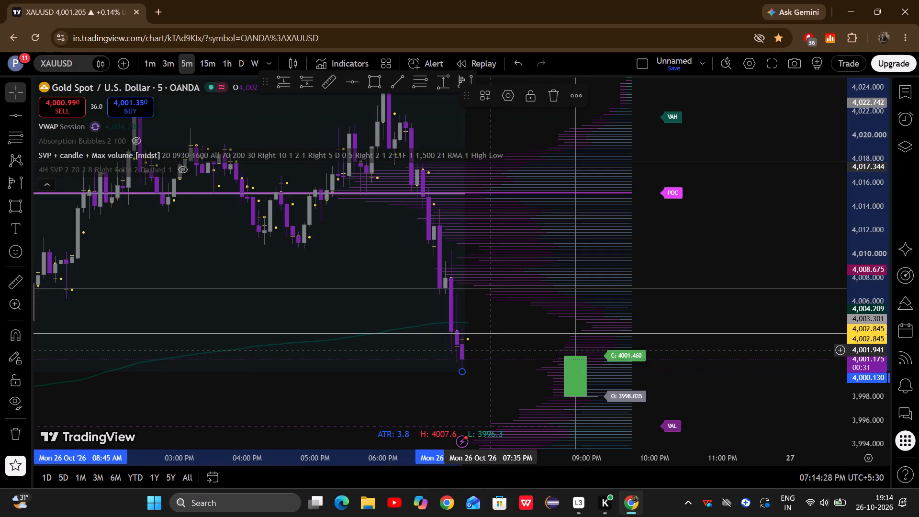
# Watch the current 5-minute candle through its close below the 4,003.301 line, checking its open, high, low and close values.
pyautogui.moveTo(493, 349); pyautogui.dragTo(488, 340)
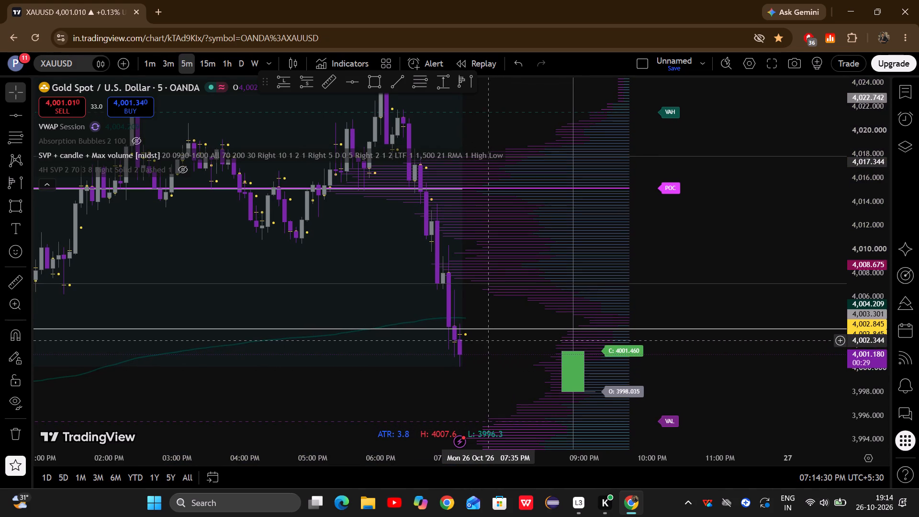
pyautogui.moveTo(488, 340); pyautogui.dragTo(489, 359)
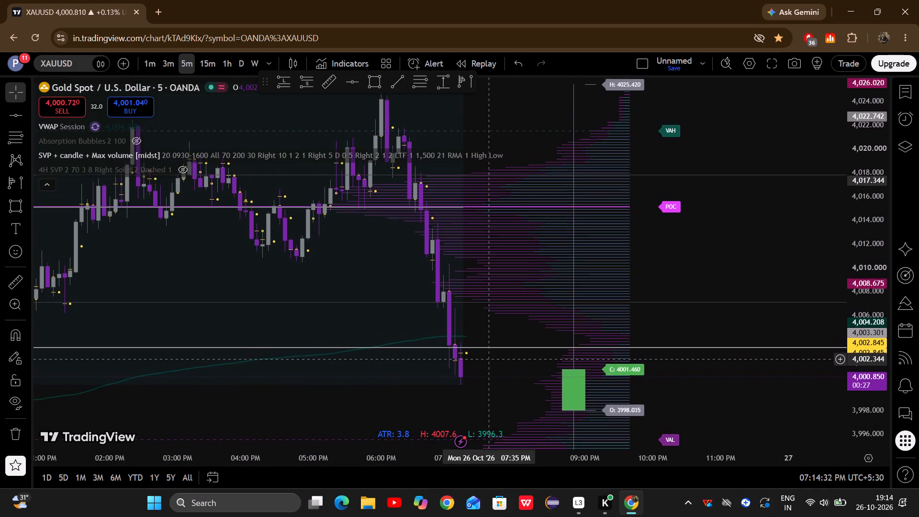
pyautogui.moveTo(489, 359); pyautogui.dragTo(491, 382)
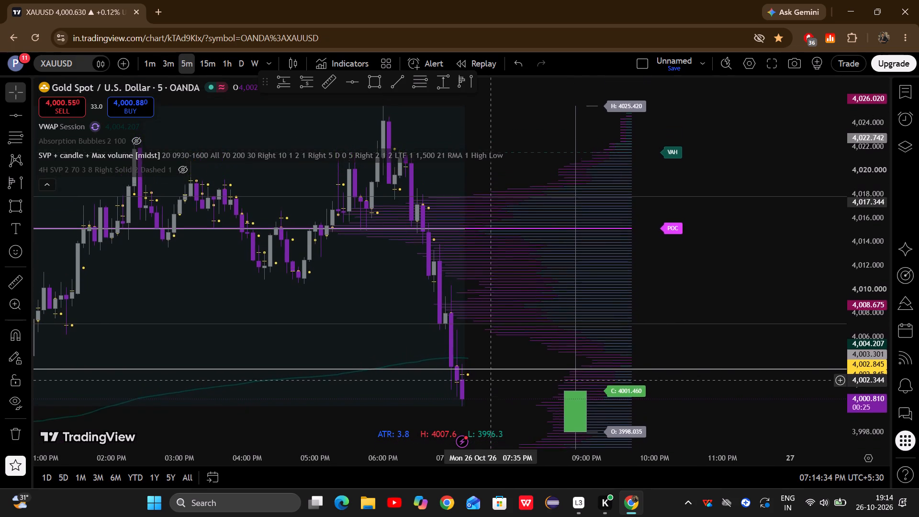
pyautogui.moveTo(491, 382); pyautogui.dragTo(494, 422)
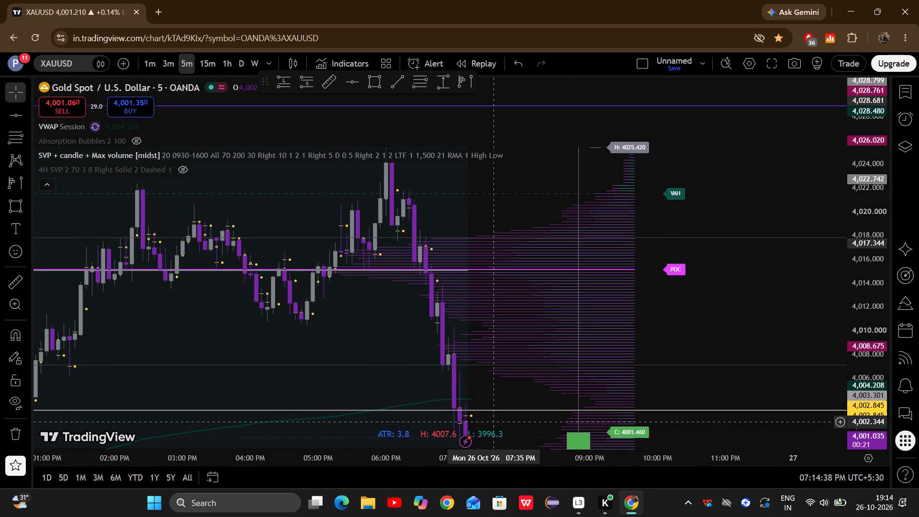
pyautogui.moveTo(494, 422); pyautogui.dragTo(486, 366)
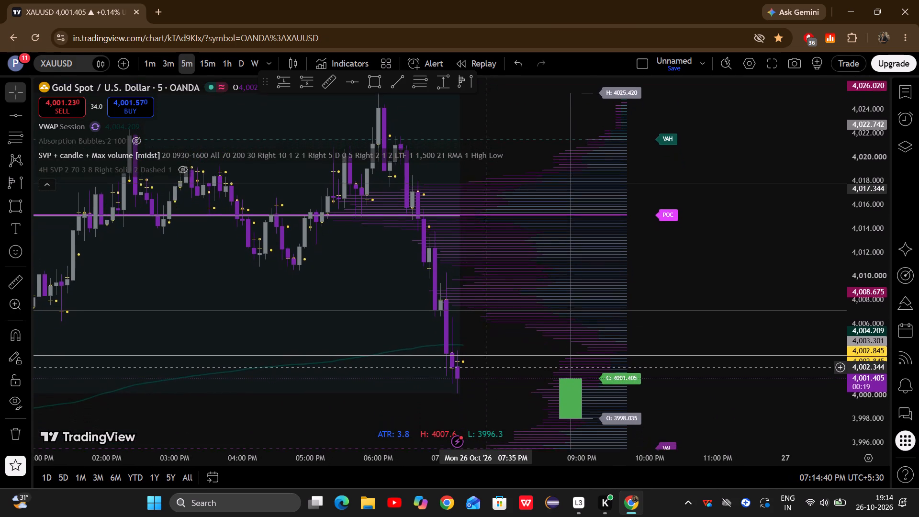
pyautogui.moveTo(486, 366); pyautogui.dragTo(484, 352)
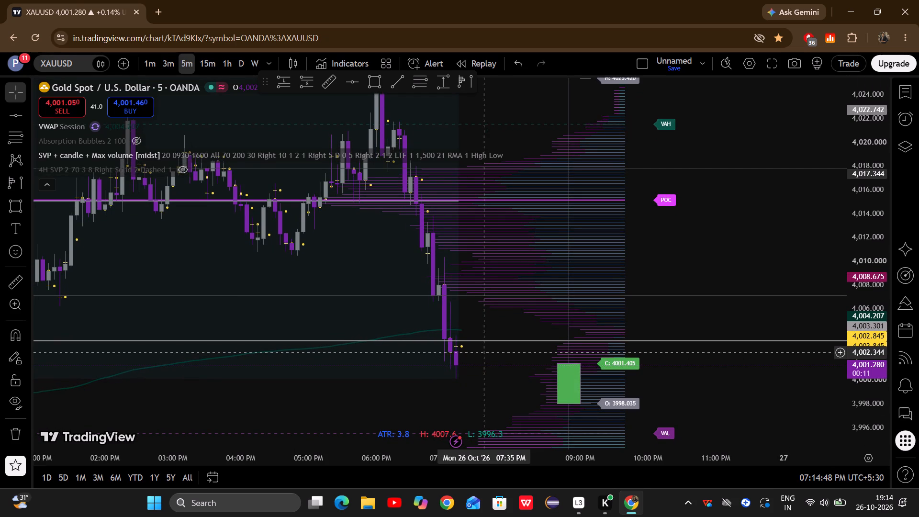
pyautogui.moveTo(484, 352); pyautogui.dragTo(484, 357)
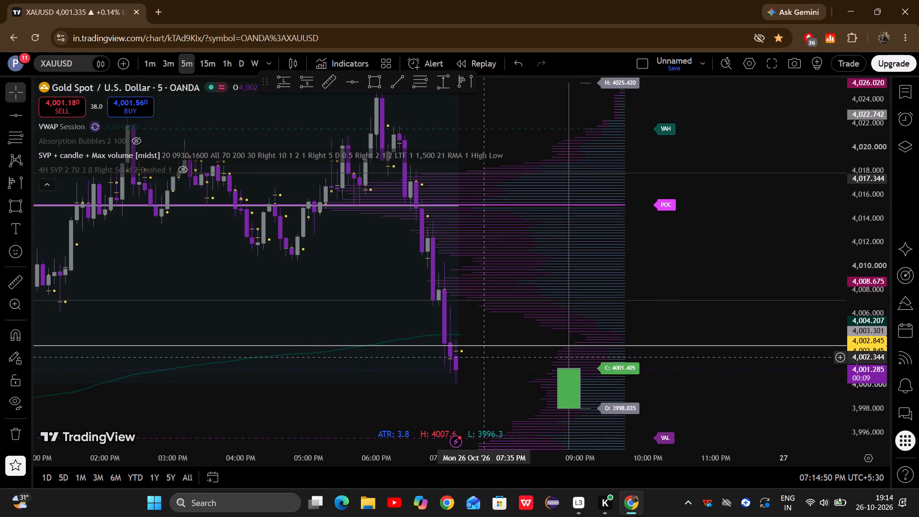
pyautogui.moveTo(484, 357); pyautogui.dragTo(484, 358)
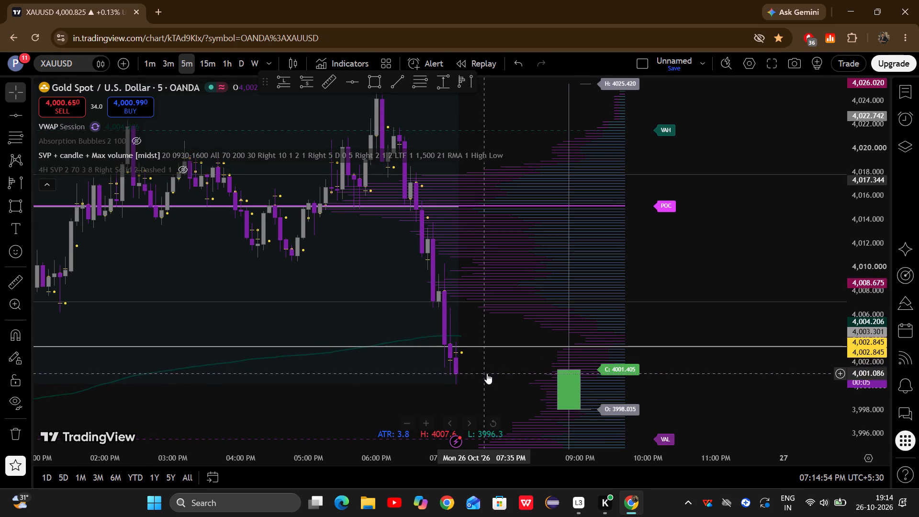
pyautogui.moveTo(487, 368); pyautogui.dragTo(482, 350)
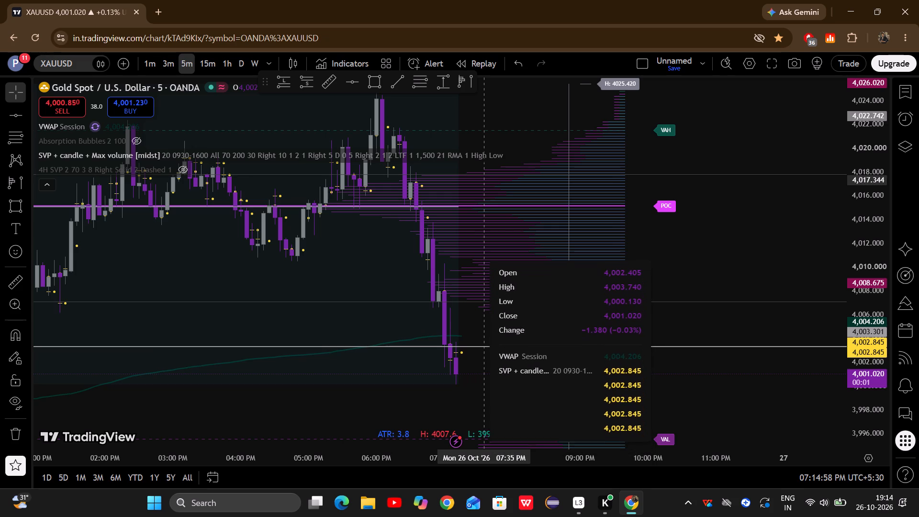
pyautogui.moveTo(482, 350); pyautogui.dragTo(526, 177)
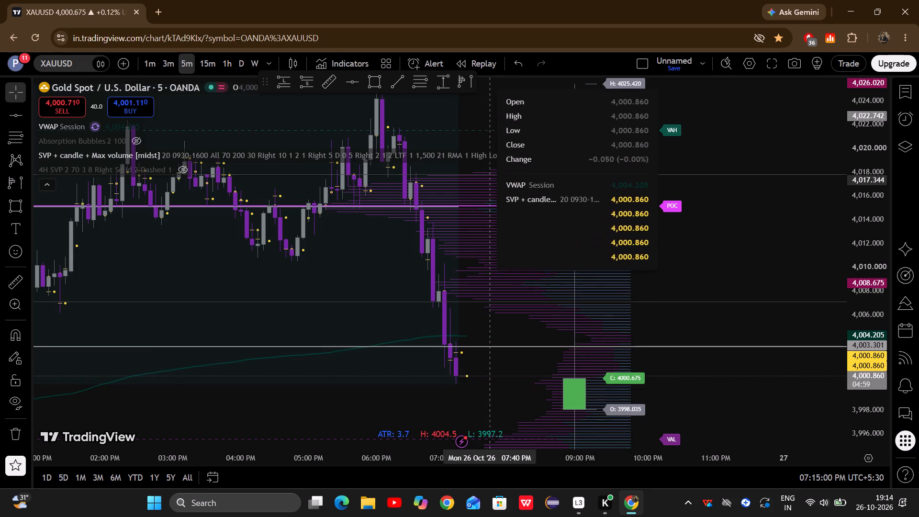
pyautogui.moveTo(526, 177); pyautogui.dragTo(717, 256)
pyautogui.click(717, 256)
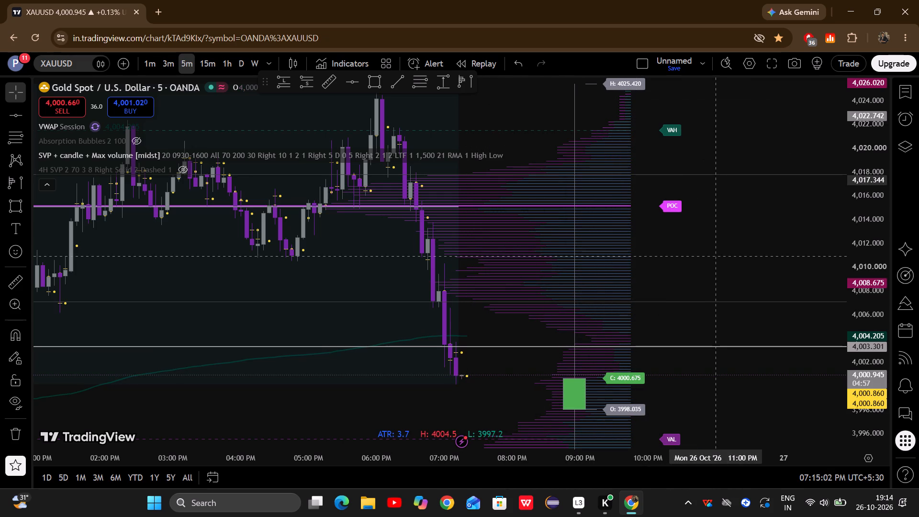
# Examine the new 5-minute candle's development against the session profile's high, VAH, POC and VAL and the session VWAP.
pyautogui.moveTo(717, 256); pyautogui.dragTo(711, 227)
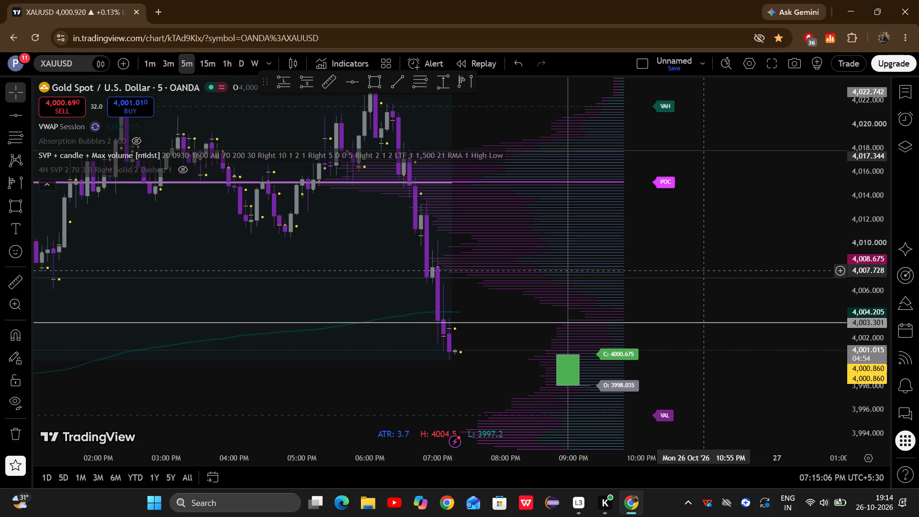
pyautogui.click(714, 232)
pyautogui.moveTo(714, 228); pyautogui.dragTo(693, 231)
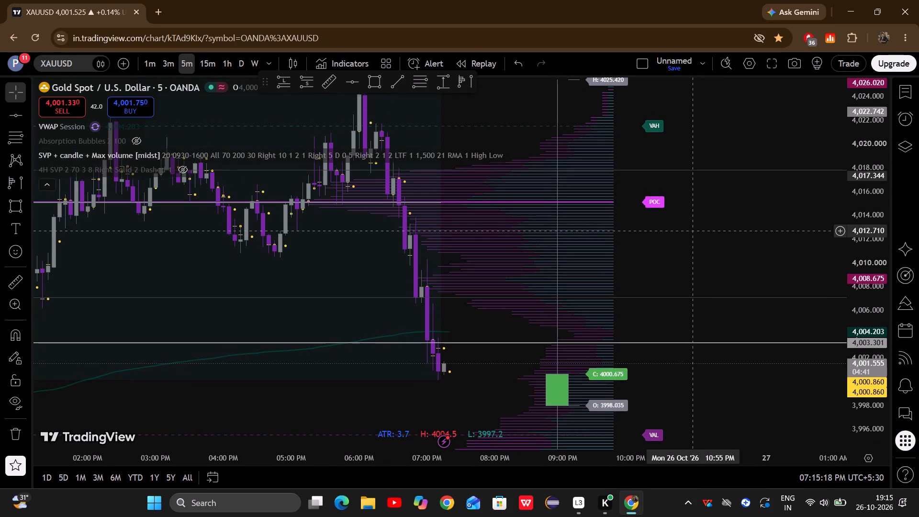
pyautogui.moveTo(693, 231); pyautogui.dragTo(690, 256)
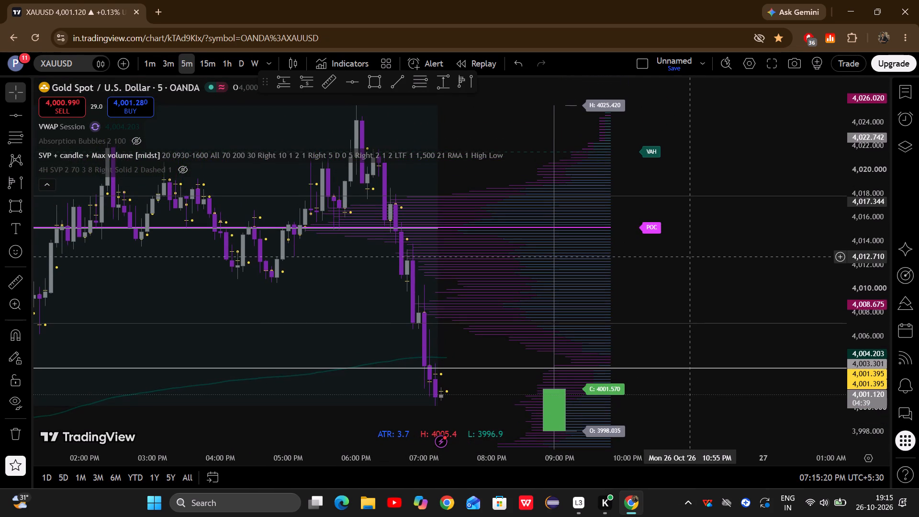
pyautogui.moveTo(690, 256); pyautogui.dragTo(695, 204)
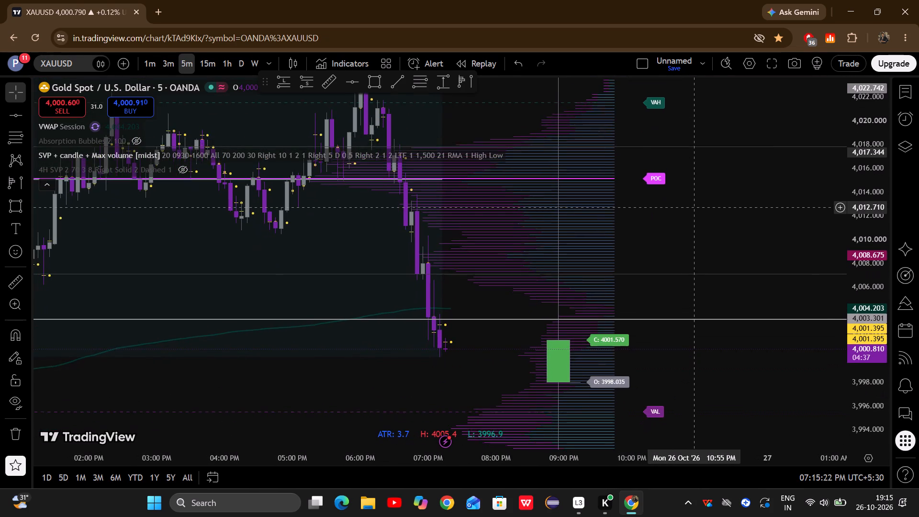
pyautogui.moveTo(695, 204); pyautogui.dragTo(676, 224)
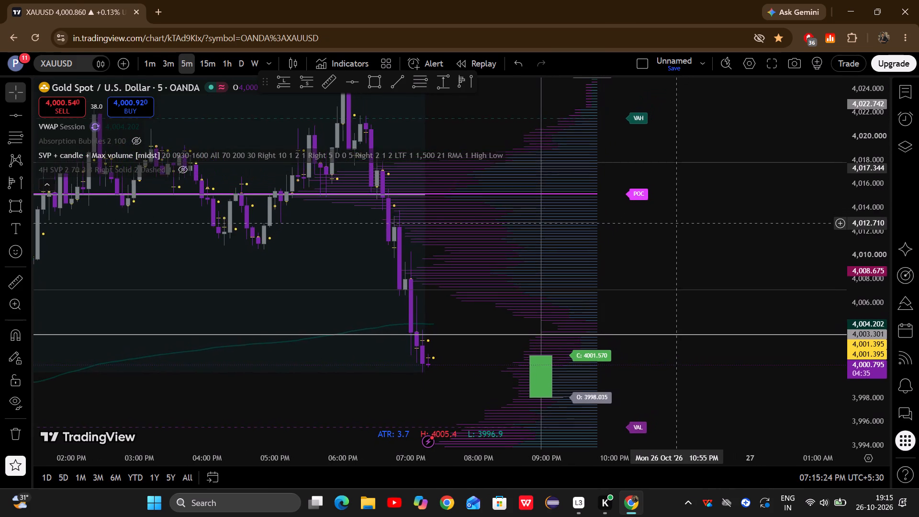
pyautogui.moveTo(676, 224); pyautogui.dragTo(675, 229)
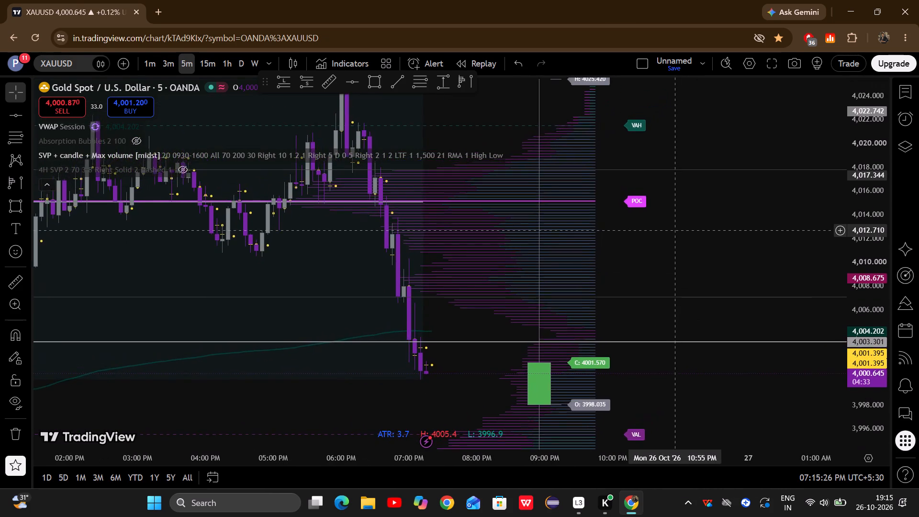
pyautogui.moveTo(675, 229); pyautogui.dragTo(694, 263)
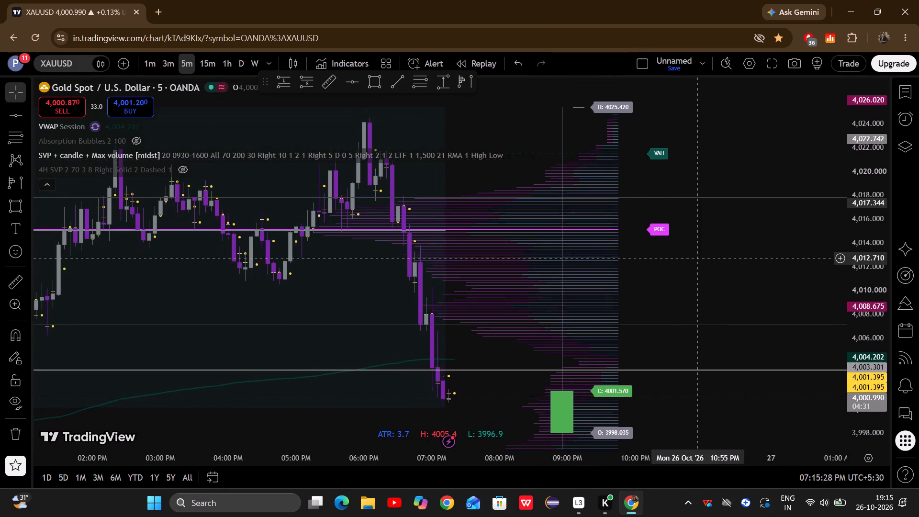
pyautogui.moveTo(694, 263); pyautogui.dragTo(675, 280)
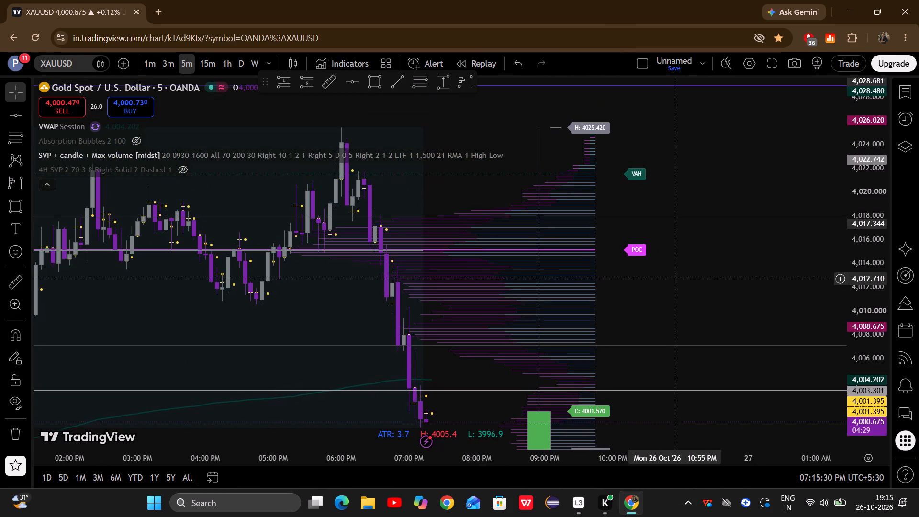
pyautogui.moveTo(675, 280); pyautogui.dragTo(681, 275)
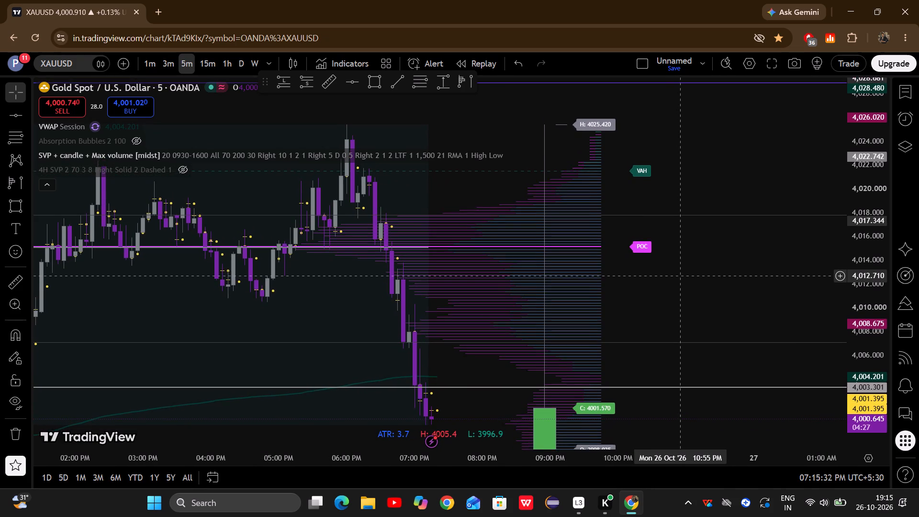
pyautogui.moveTo(681, 275); pyautogui.dragTo(704, 260)
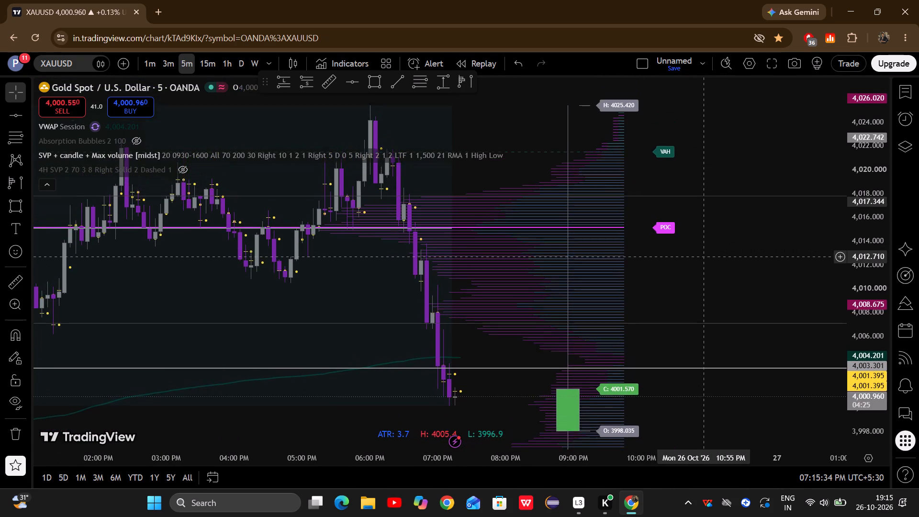
pyautogui.moveTo(704, 260); pyautogui.dragTo(704, 307)
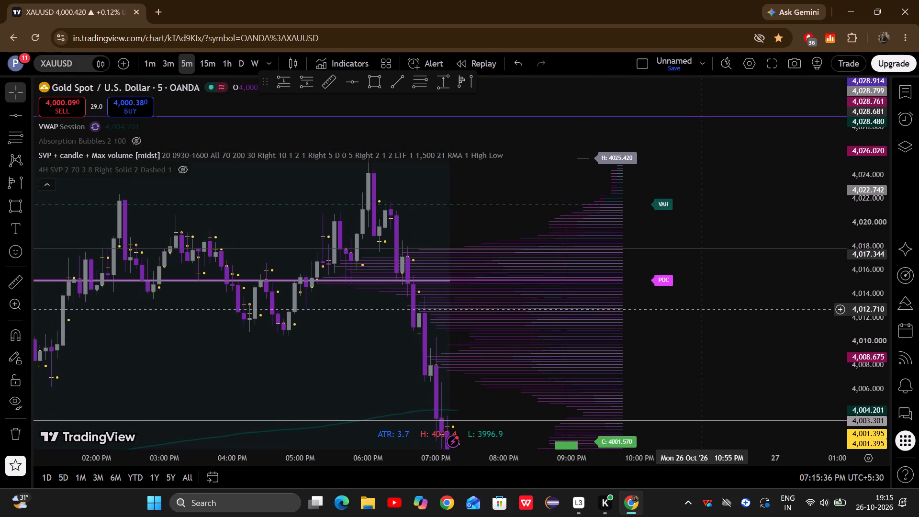
pyautogui.moveTo(704, 307); pyautogui.dragTo(708, 261)
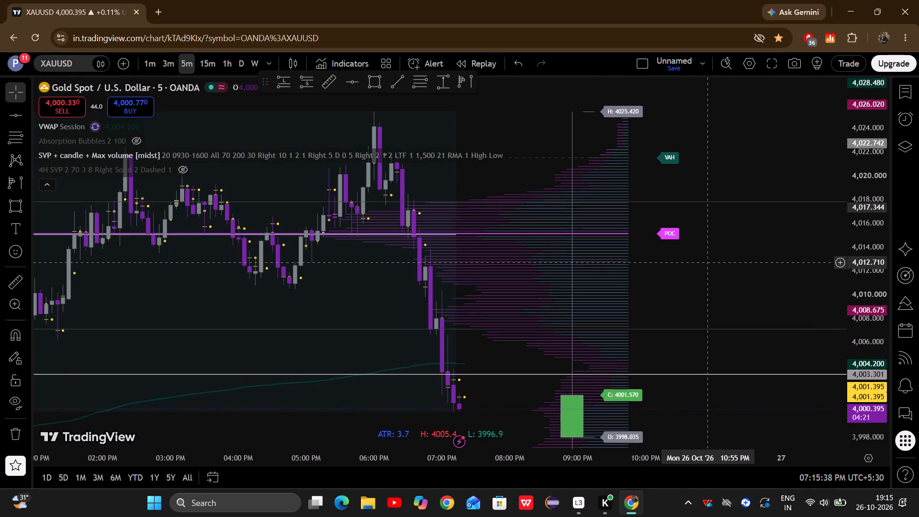
# Examine the session profile from its POC down to the VAL and session low against the falling 5-minute candle.
pyautogui.moveTo(708, 261); pyautogui.dragTo(708, 260)
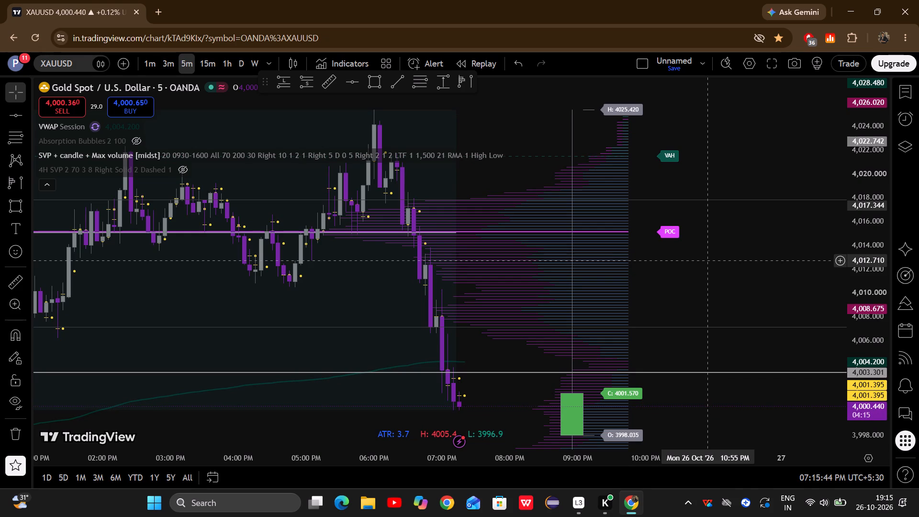
pyautogui.moveTo(708, 260); pyautogui.dragTo(695, 226)
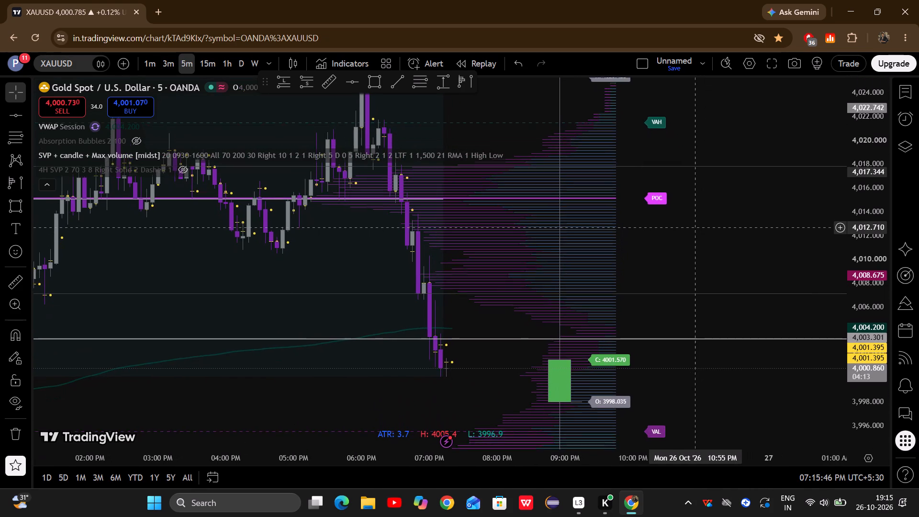
pyautogui.moveTo(695, 226); pyautogui.dragTo(609, 68)
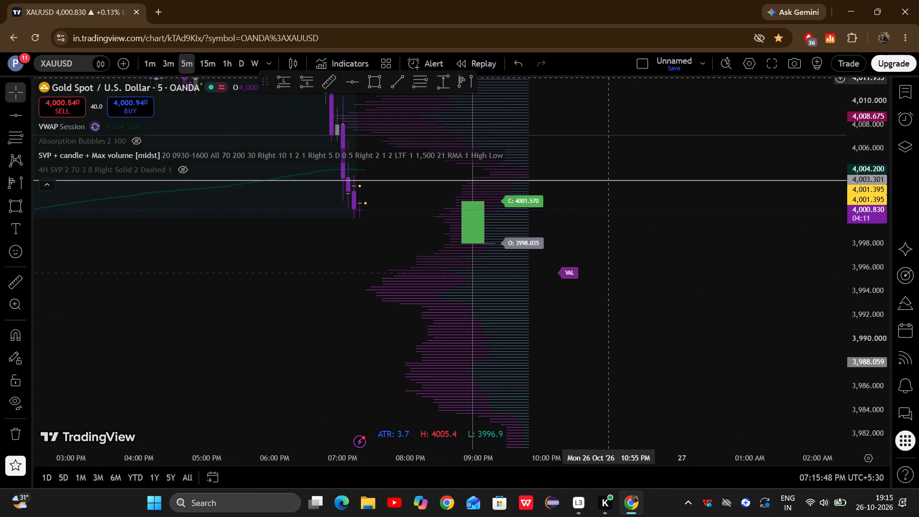
pyautogui.moveTo(606, 304); pyautogui.dragTo(604, 237)
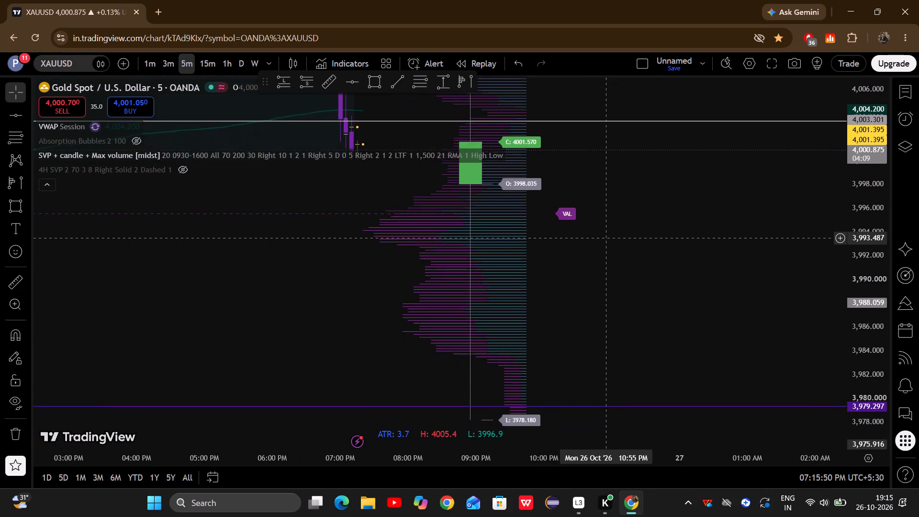
pyautogui.moveTo(604, 237); pyautogui.dragTo(607, 265)
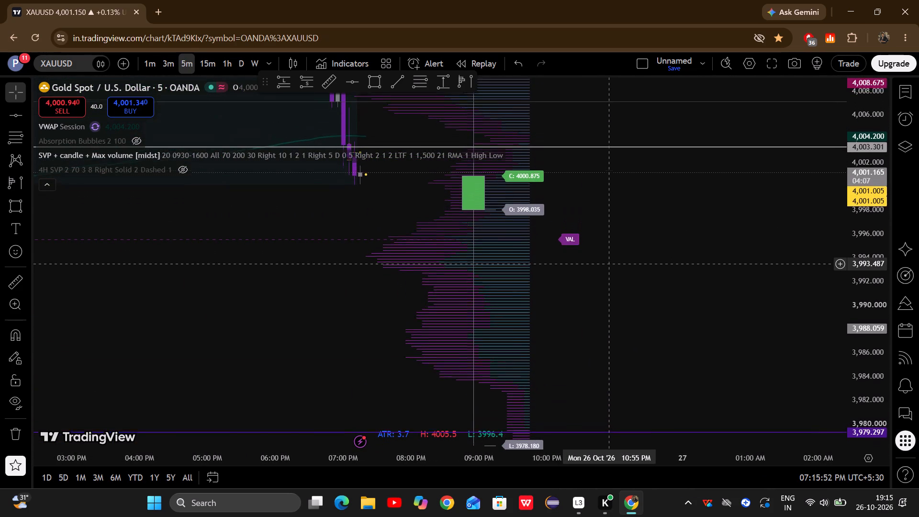
pyautogui.moveTo(607, 265); pyautogui.dragTo(607, 267)
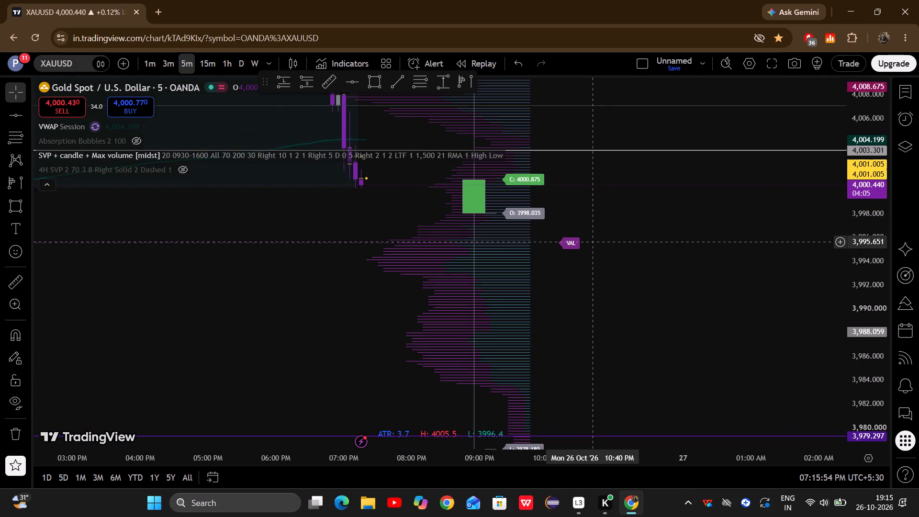
pyautogui.moveTo(568, 241); pyautogui.dragTo(566, 219)
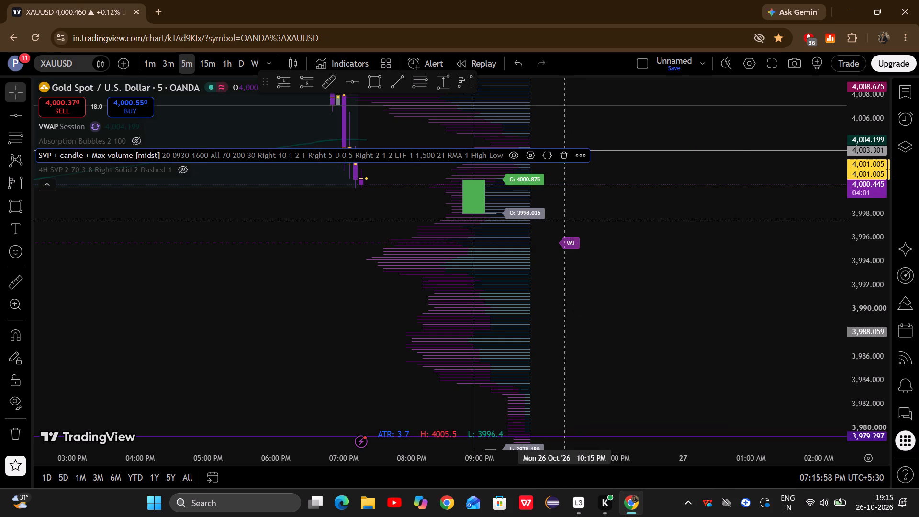
pyautogui.moveTo(570, 284); pyautogui.dragTo(596, 334)
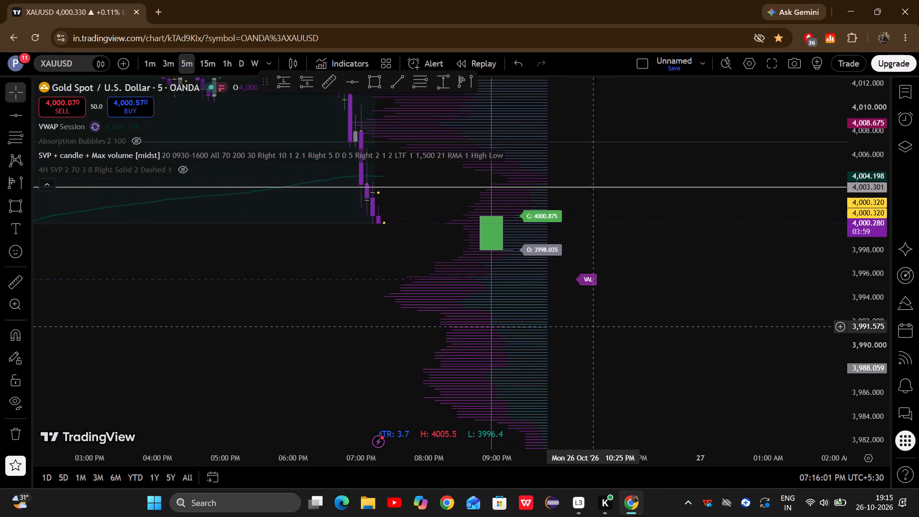
pyautogui.moveTo(596, 334); pyautogui.dragTo(601, 340)
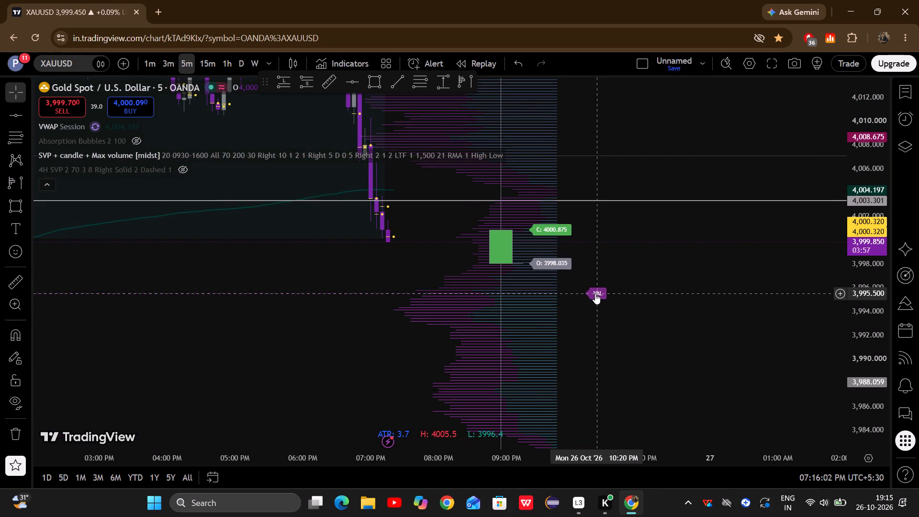
# Check the current 5-minute candle's open, high, low and close values against the session profile's VAL.
pyautogui.click(595, 293)
pyautogui.click(595, 293)
pyautogui.moveTo(595, 293); pyautogui.dragTo(597, 305)
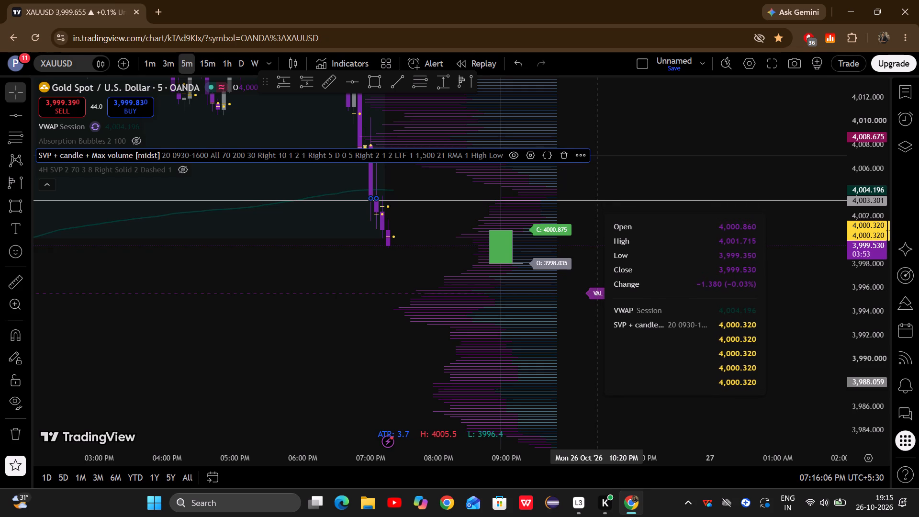
pyautogui.moveTo(597, 305); pyautogui.dragTo(599, 284)
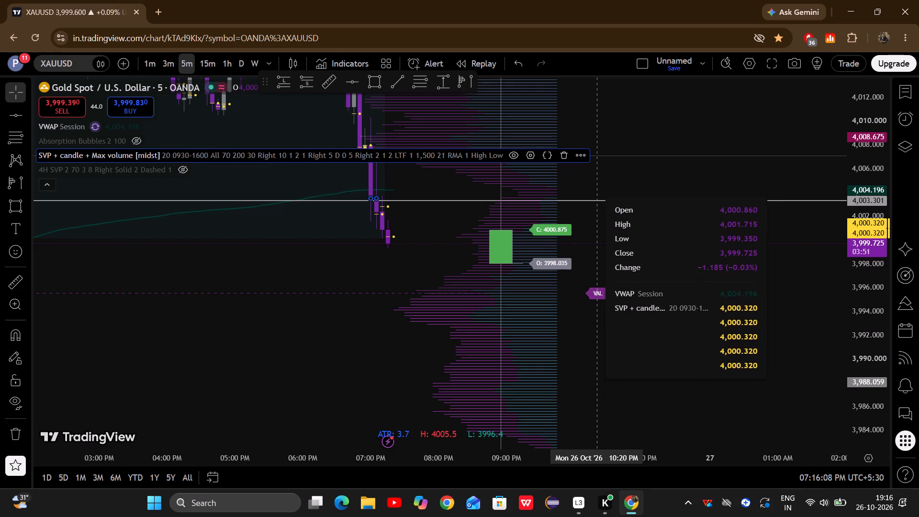
pyautogui.moveTo(599, 284); pyautogui.dragTo(596, 249)
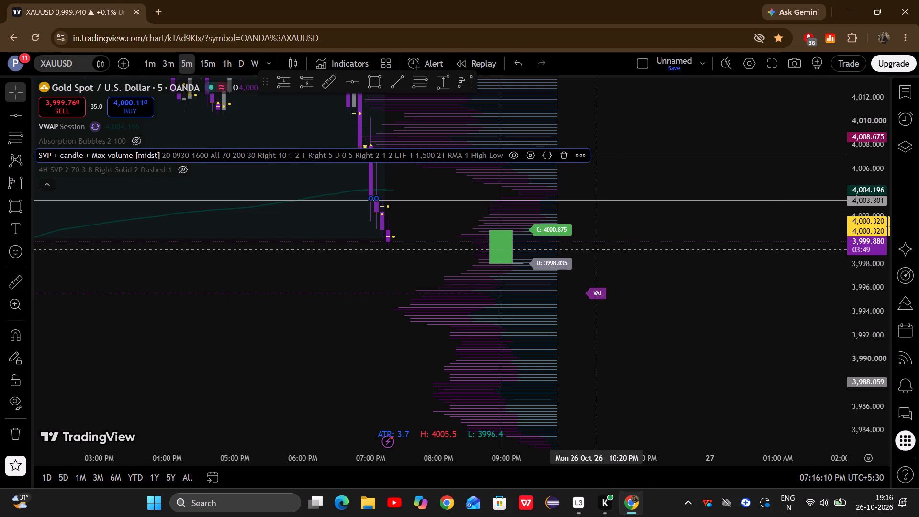
pyautogui.moveTo(596, 249); pyautogui.dragTo(631, 283)
pyautogui.click(649, 140)
pyautogui.click(649, 140)
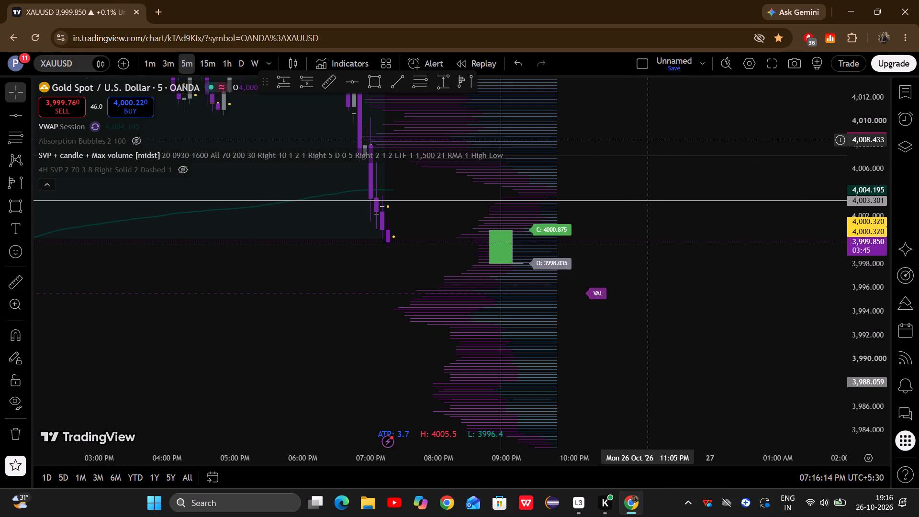
pyautogui.moveTo(649, 140); pyautogui.dragTo(657, 179)
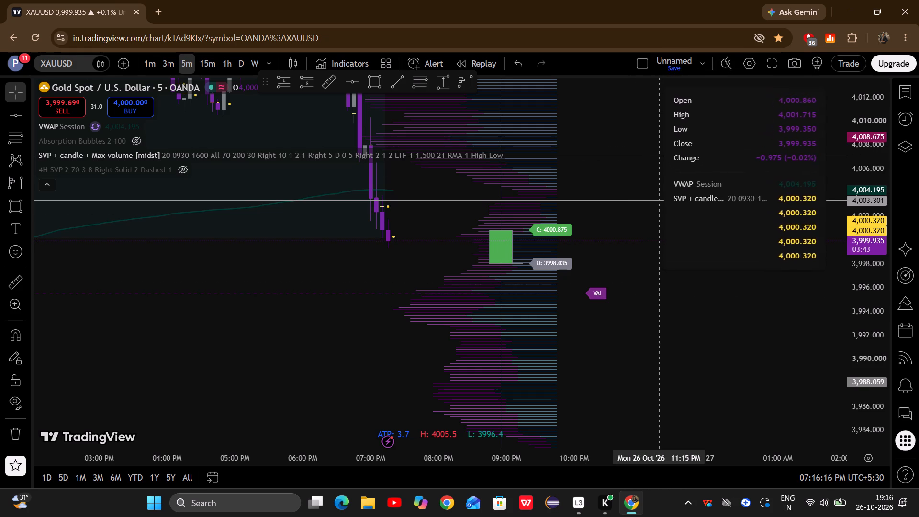
# Examine the 5-minute decline below the 4,003.301 line and session VWAP, comparing it with earlier lows and the session profile's POC and VAL.
pyautogui.moveTo(301, 322); pyautogui.dragTo(413, 348)
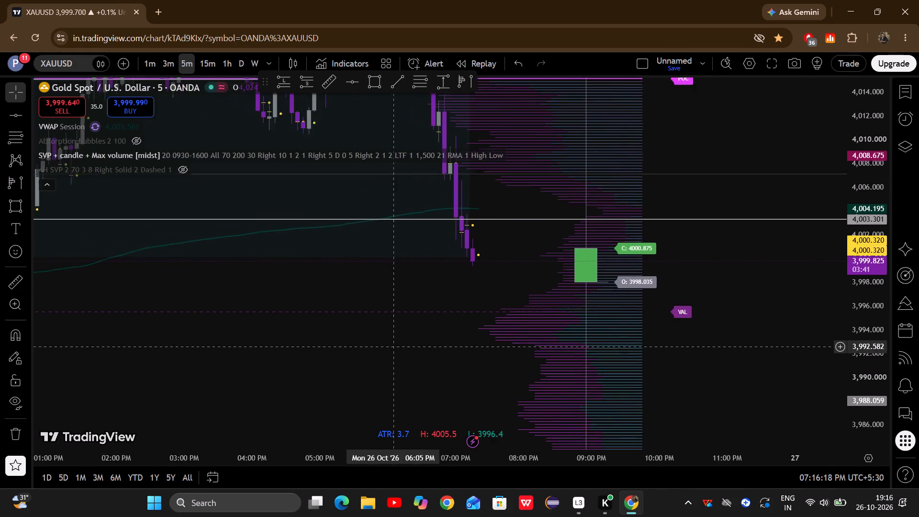
pyautogui.moveTo(413, 348); pyautogui.dragTo(572, 427)
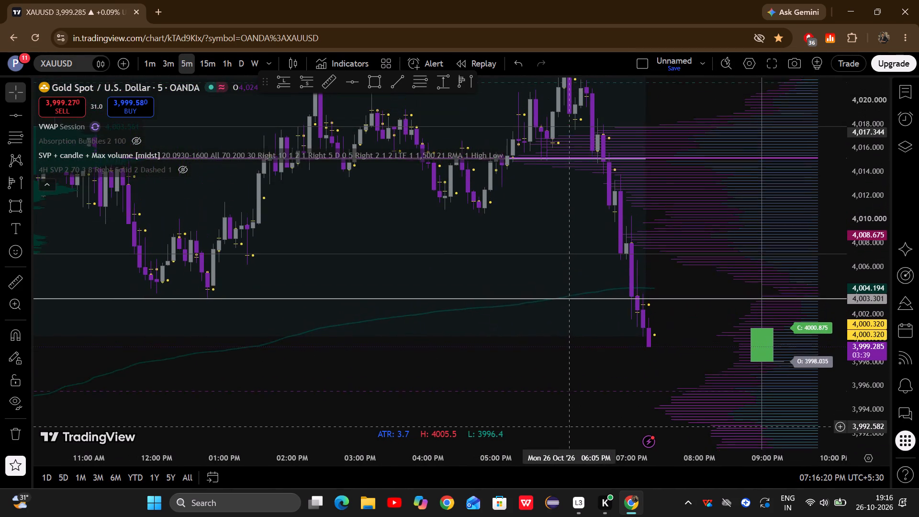
pyautogui.moveTo(572, 427); pyautogui.dragTo(560, 472)
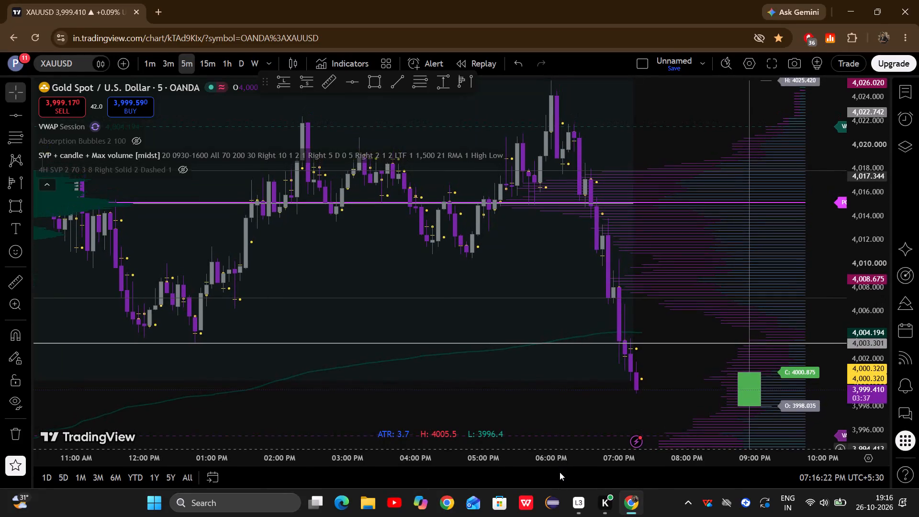
pyautogui.moveTo(560, 472); pyautogui.dragTo(574, 406)
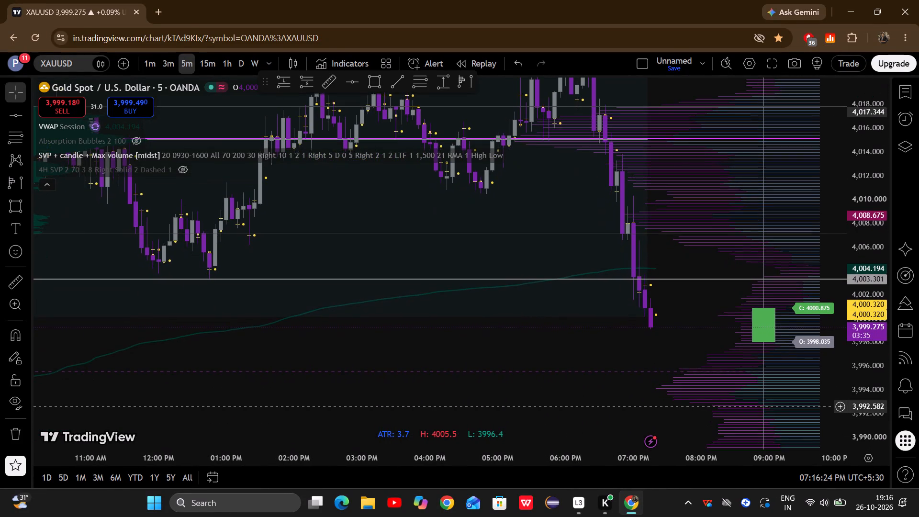
pyautogui.moveTo(574, 406); pyautogui.dragTo(575, 404)
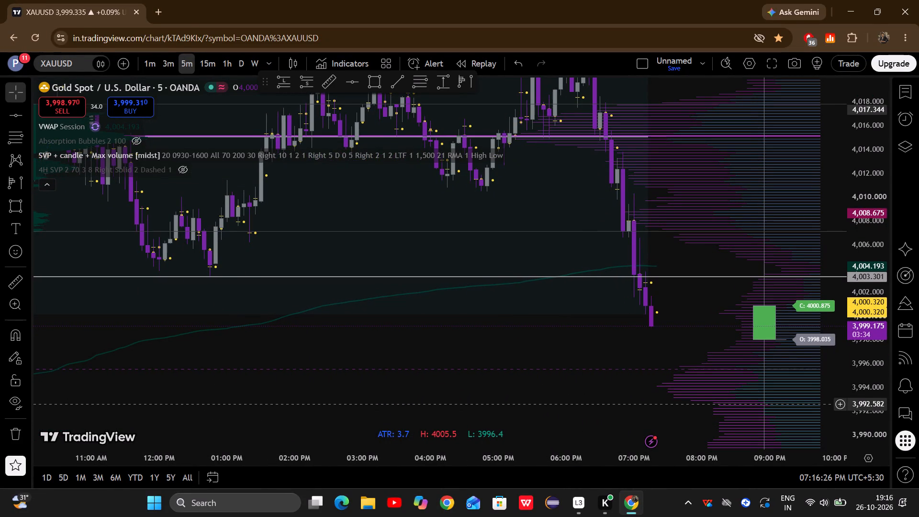
pyautogui.moveTo(575, 404); pyautogui.dragTo(560, 335)
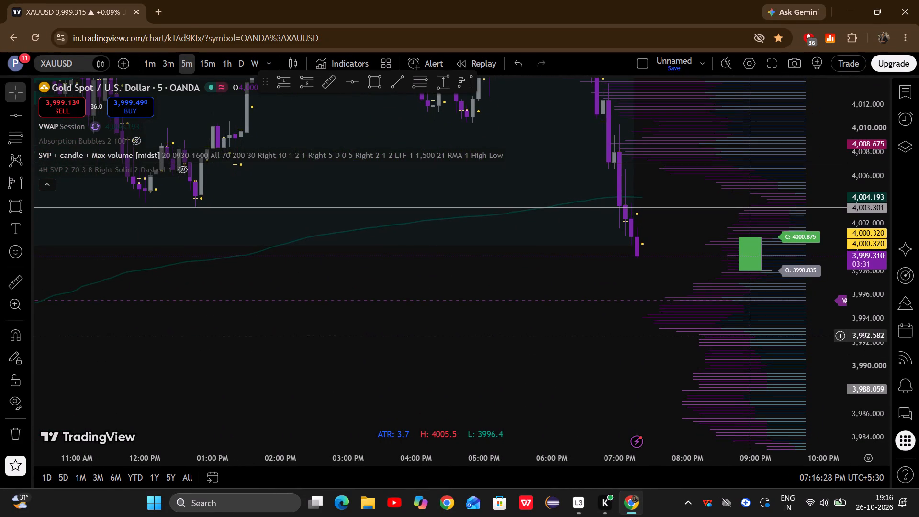
pyautogui.moveTo(560, 335); pyautogui.dragTo(545, 340)
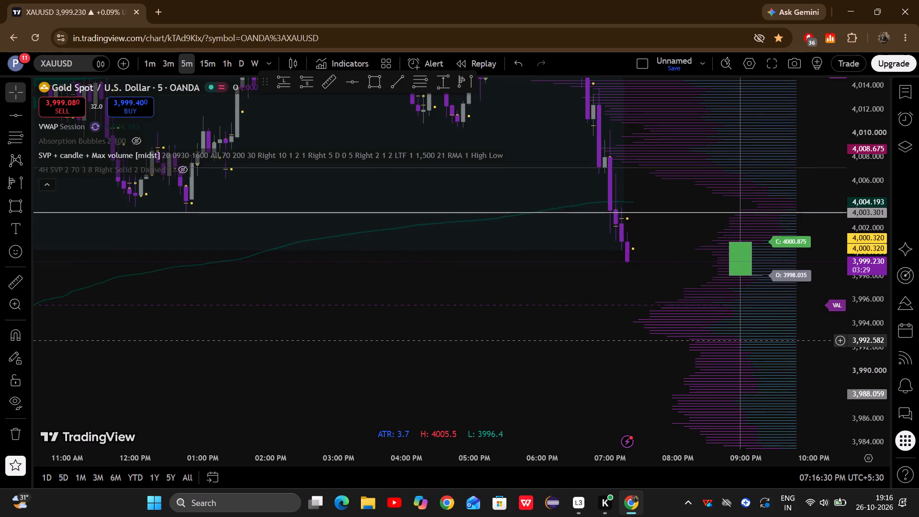
pyautogui.moveTo(545, 340); pyautogui.dragTo(489, 332)
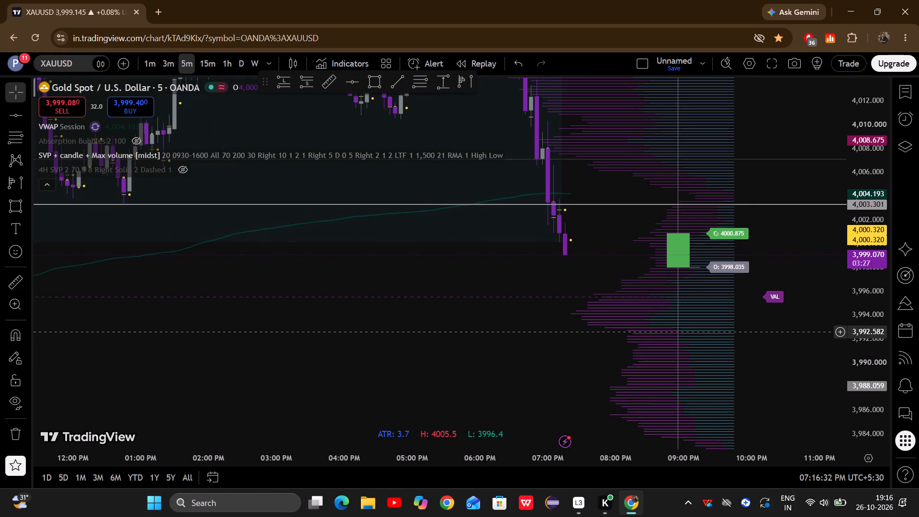
pyautogui.moveTo(489, 332); pyautogui.dragTo(488, 392)
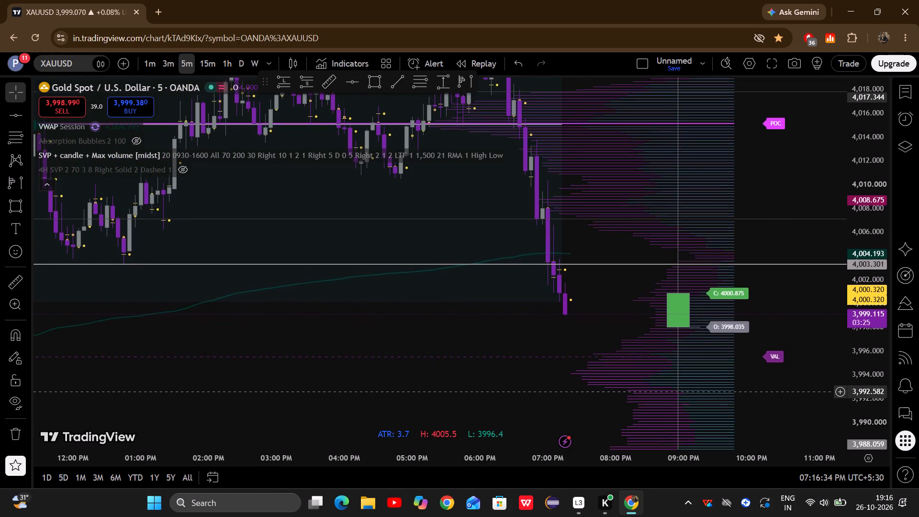
pyautogui.moveTo(488, 392); pyautogui.dragTo(471, 360)
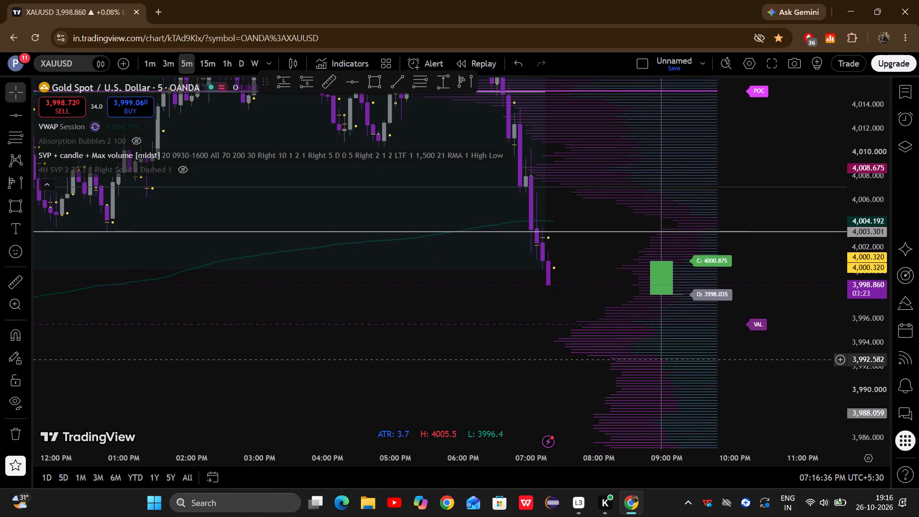
pyautogui.moveTo(471, 360); pyautogui.dragTo(471, 358)
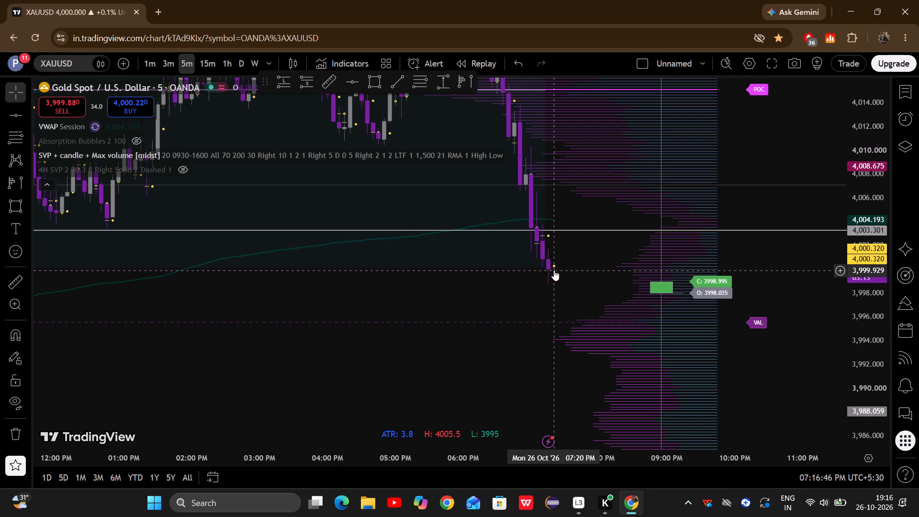
pyautogui.moveTo(521, 287); pyautogui.dragTo(425, 326)
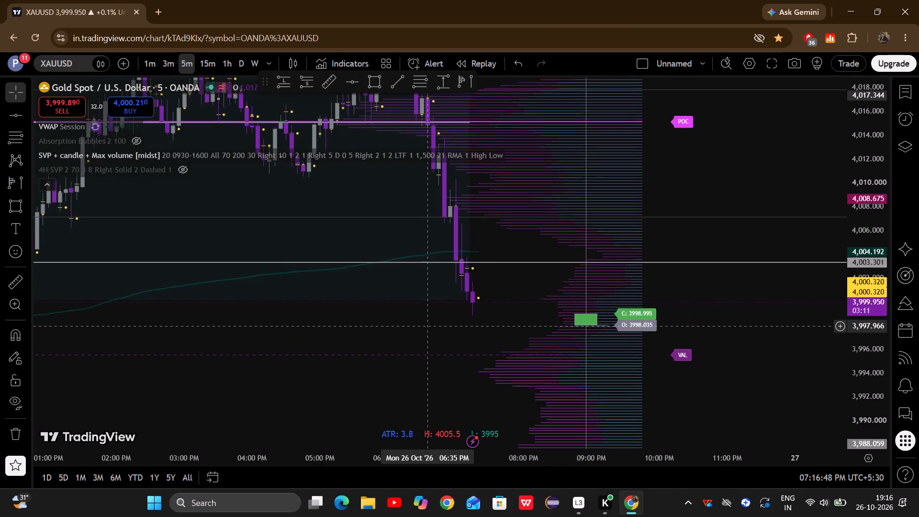
pyautogui.moveTo(425, 326); pyautogui.dragTo(373, 335)
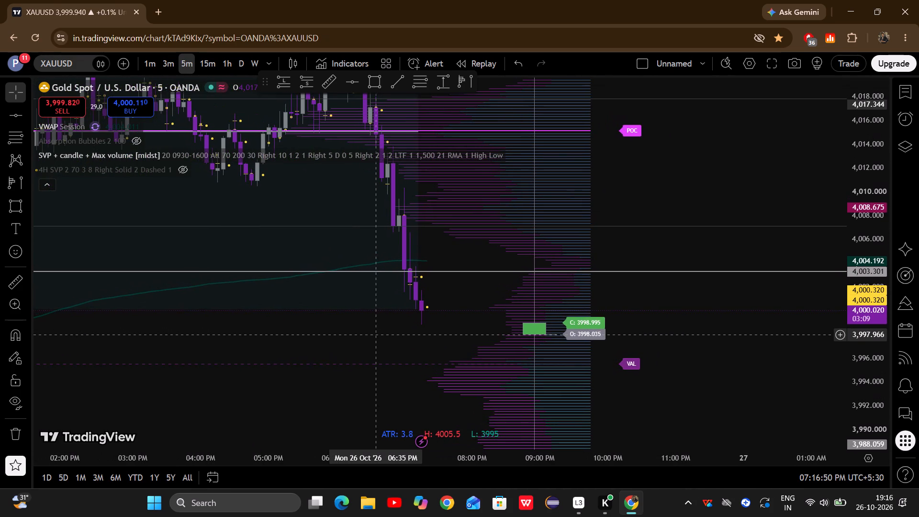
pyautogui.moveTo(373, 335); pyautogui.dragTo(357, 340)
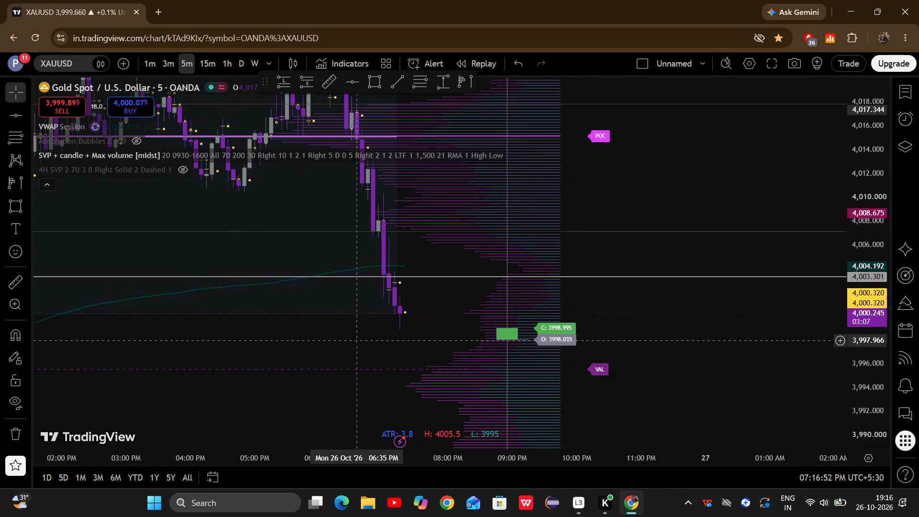
# Remove the SVP + candle + Max volume indicator from the chart.
pyautogui.click(534, 257)
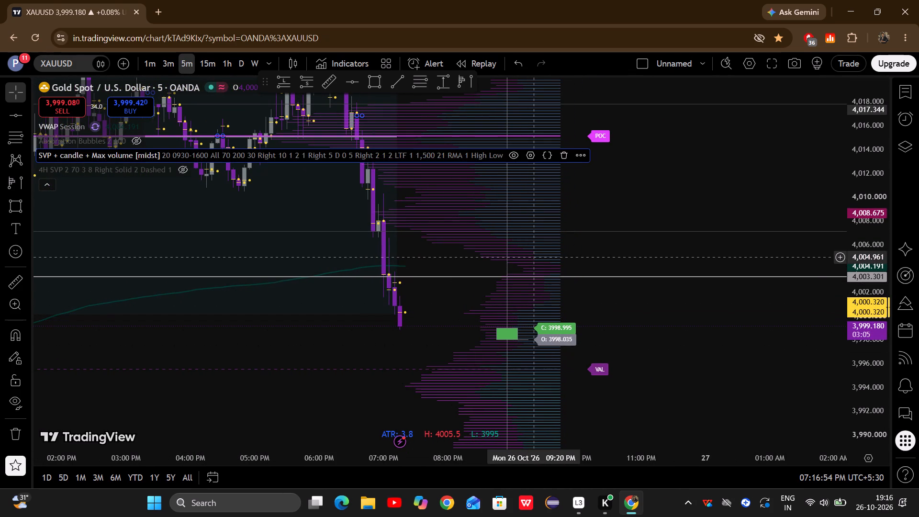
pyautogui.click(565, 162)
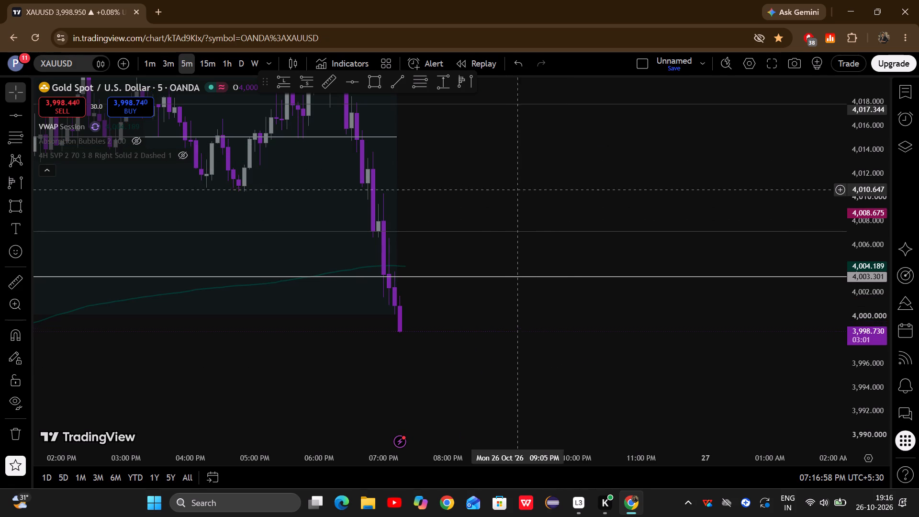
# Extend the volume profile drawing's end point to the latest 5-minute candle.
pyautogui.moveTo(490, 204); pyautogui.dragTo(599, 246)
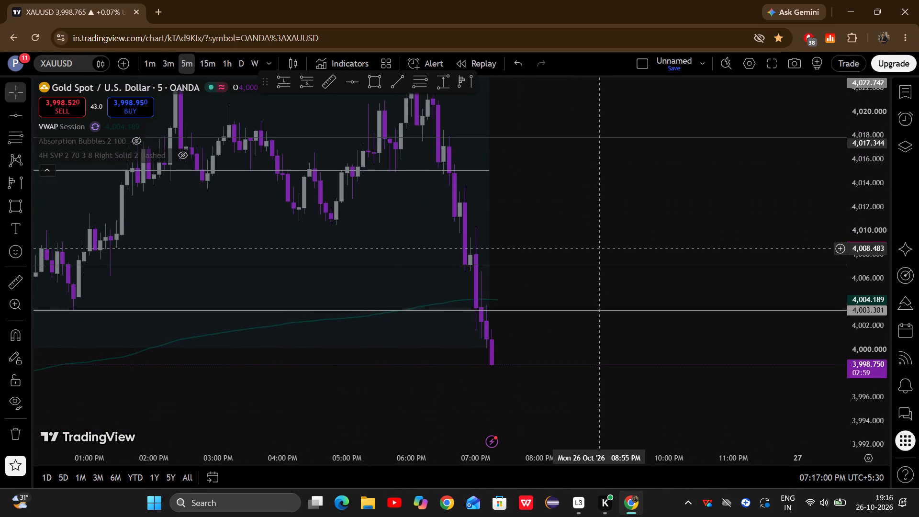
pyautogui.moveTo(599, 246); pyautogui.dragTo(599, 246)
pyautogui.click(599, 246)
pyautogui.moveTo(599, 246); pyautogui.dragTo(680, 273)
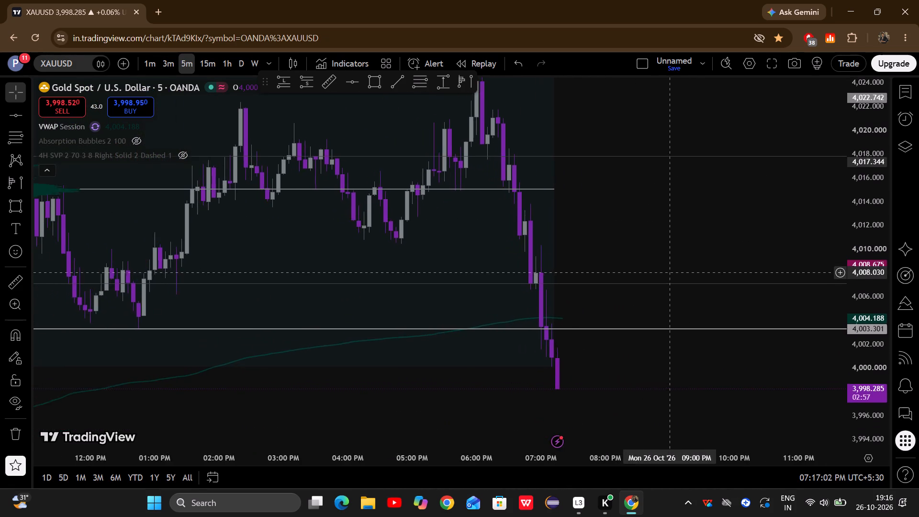
pyautogui.moveTo(680, 273); pyautogui.dragTo(705, 272)
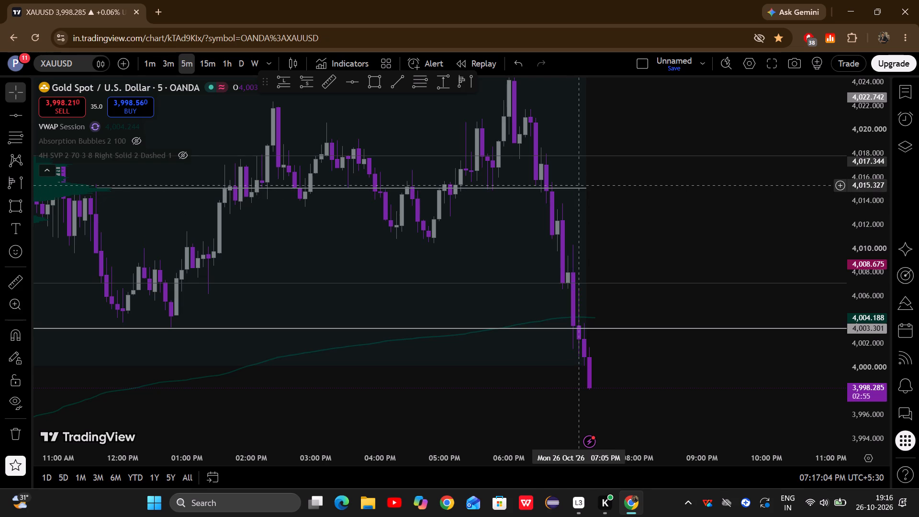
pyautogui.click(579, 185)
pyautogui.click(577, 190)
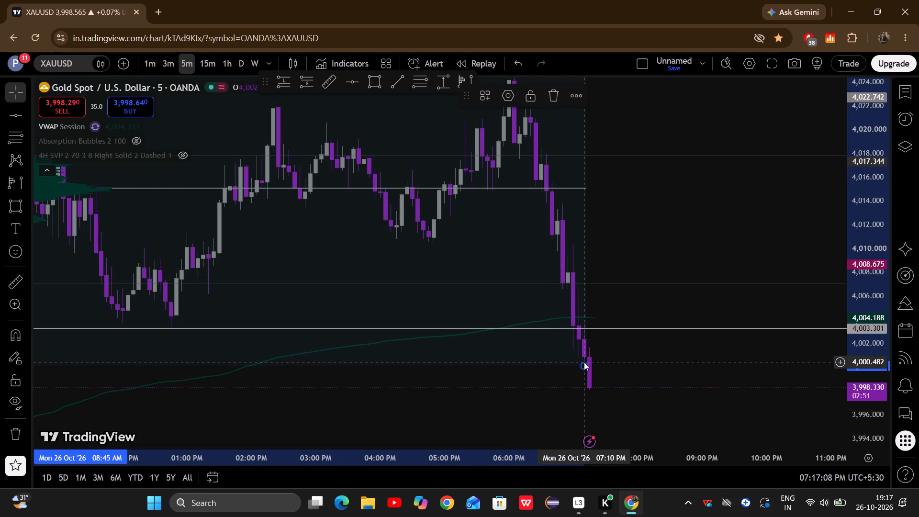
pyautogui.moveTo(584, 362); pyautogui.dragTo(594, 390)
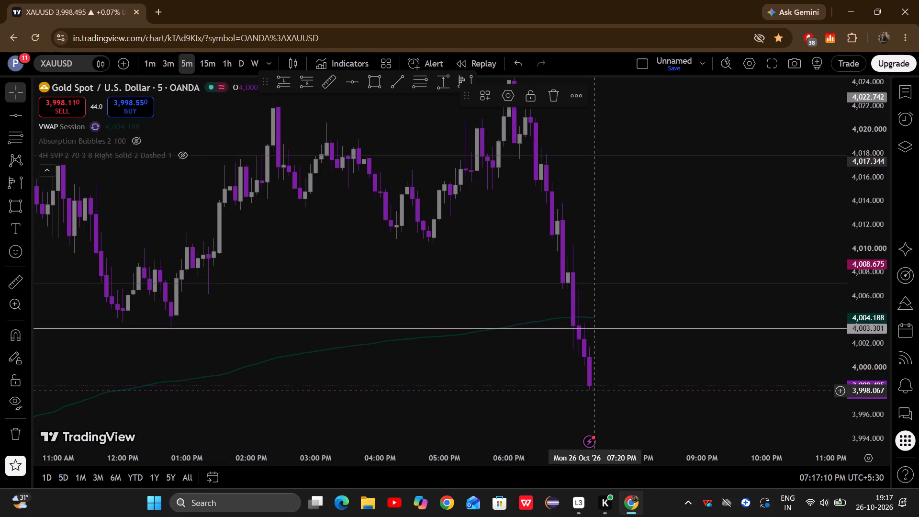
# Adjust the rectangle zone's lower-left corner on the volume profile, setting its lower edge to 4,006.722.
pyautogui.moveTo(623, 216); pyautogui.dragTo(890, 306)
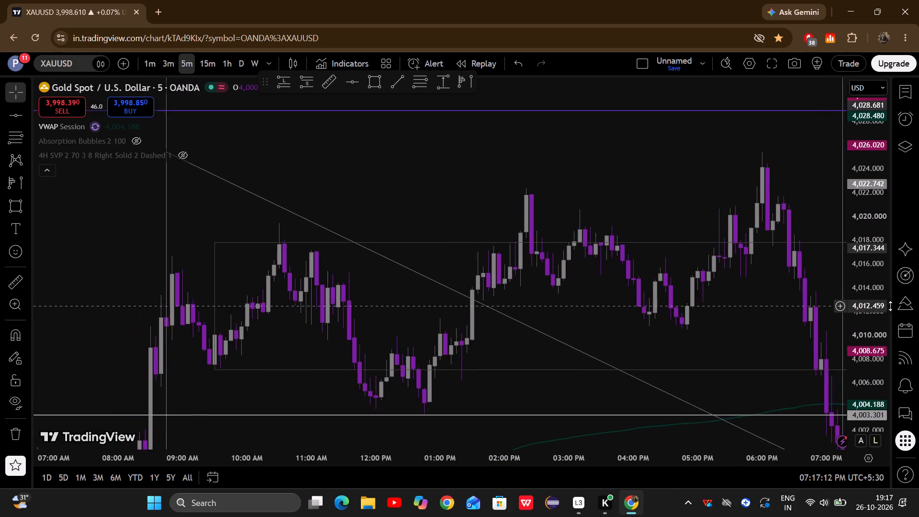
pyautogui.moveTo(890, 306); pyautogui.dragTo(871, 238)
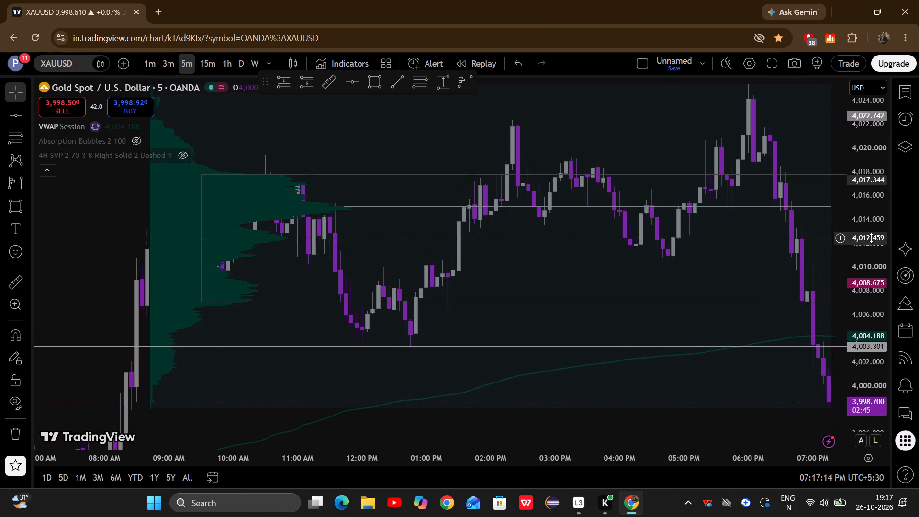
pyautogui.moveTo(871, 238); pyautogui.dragTo(840, 223)
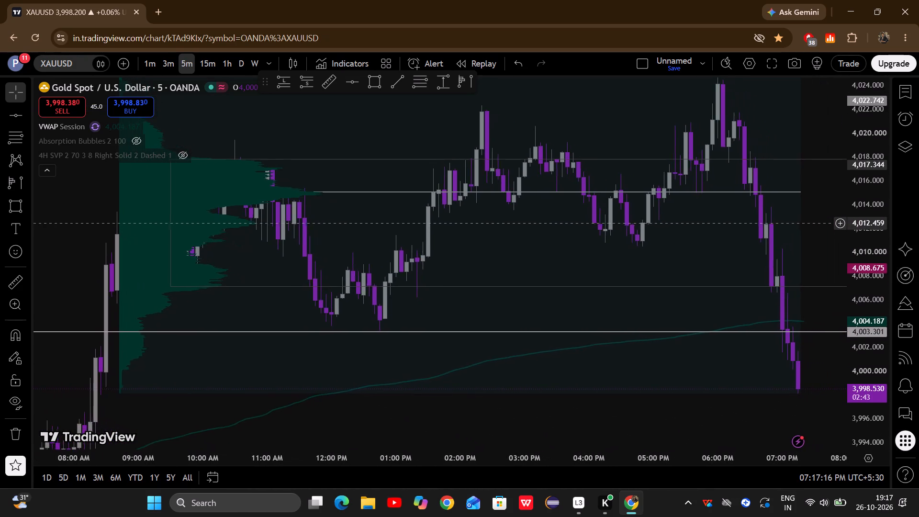
pyautogui.moveTo(840, 223); pyautogui.dragTo(702, 233)
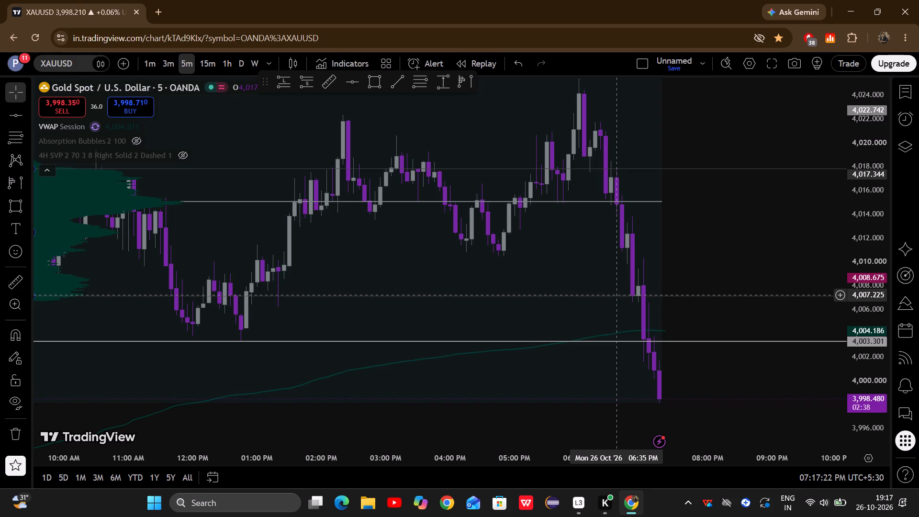
pyautogui.moveTo(521, 299); pyautogui.dragTo(834, 299)
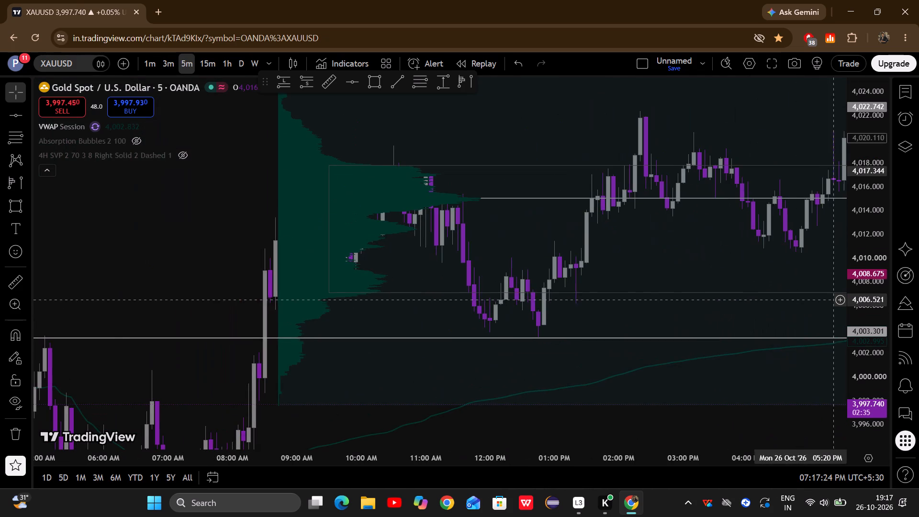
pyautogui.click(327, 294)
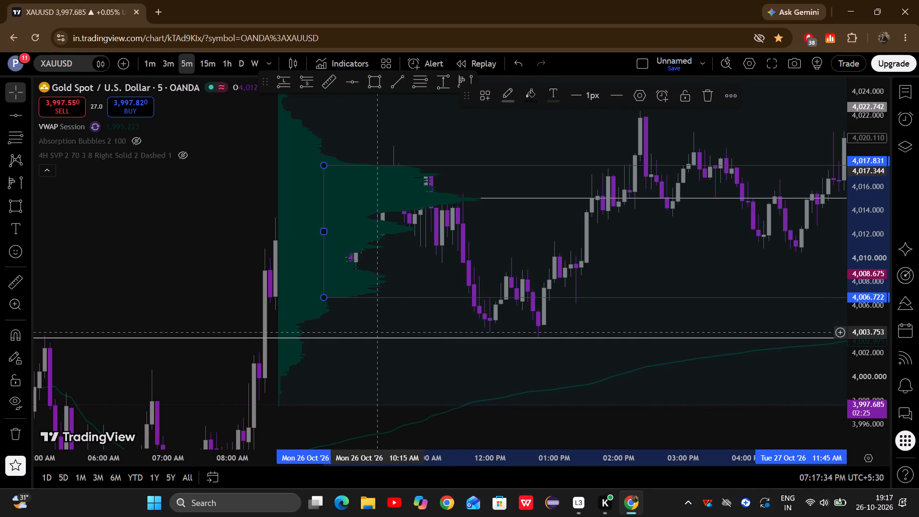
pyautogui.click(591, 428)
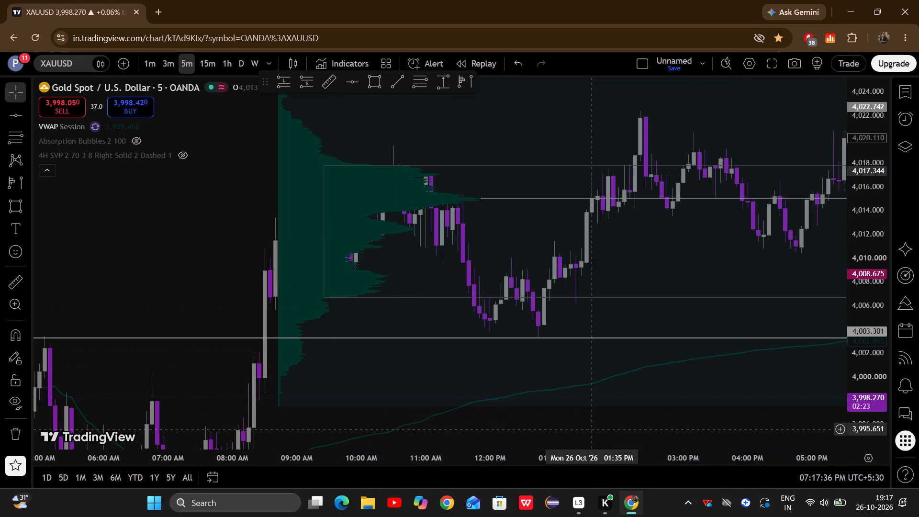
# Examine the latest 5-minute candles below the 4,003.301 line and session VWAP against the volume profile's POC line and the rectangle zone's lower edge.
pyautogui.moveTo(591, 428); pyautogui.dragTo(418, 377)
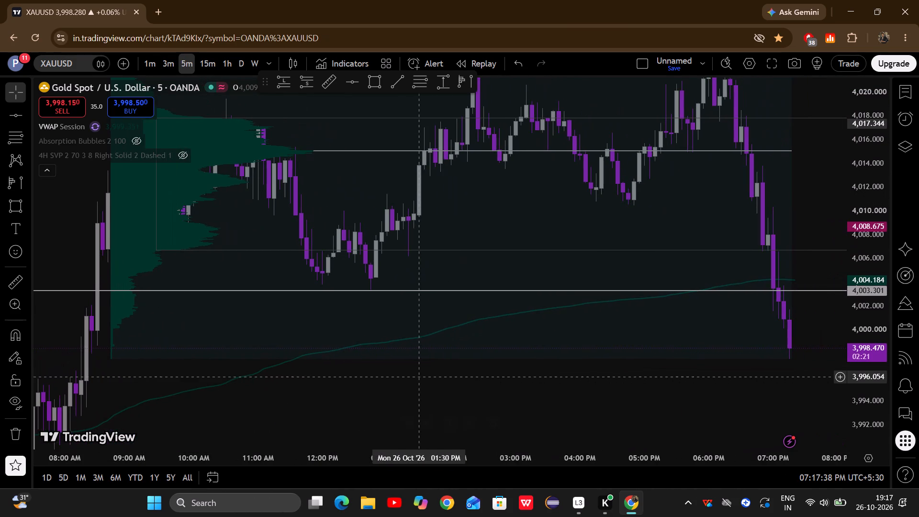
pyautogui.moveTo(589, 386); pyautogui.dragTo(415, 362)
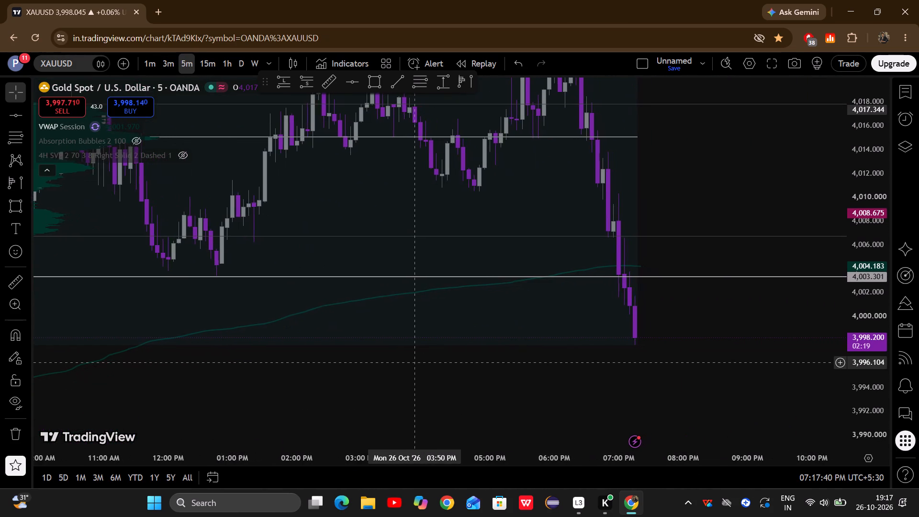
pyautogui.moveTo(415, 362); pyautogui.dragTo(424, 364)
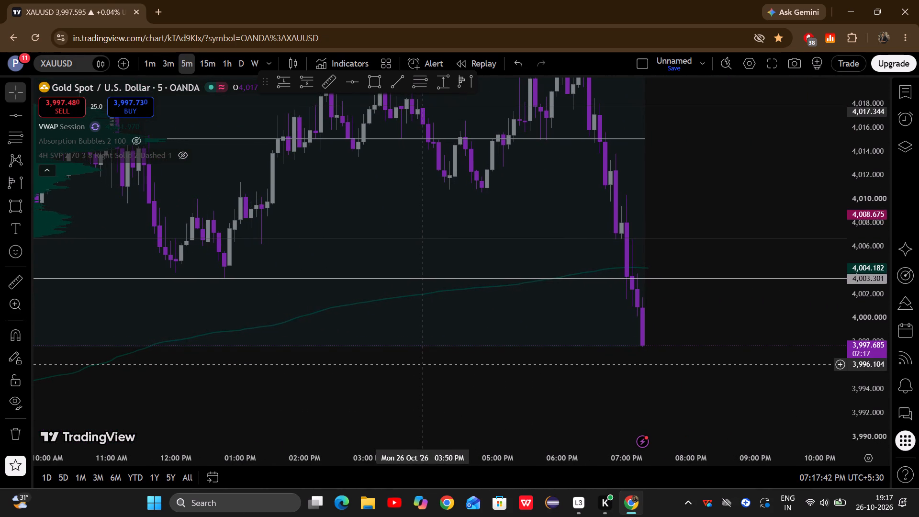
pyautogui.moveTo(424, 364); pyautogui.dragTo(446, 353)
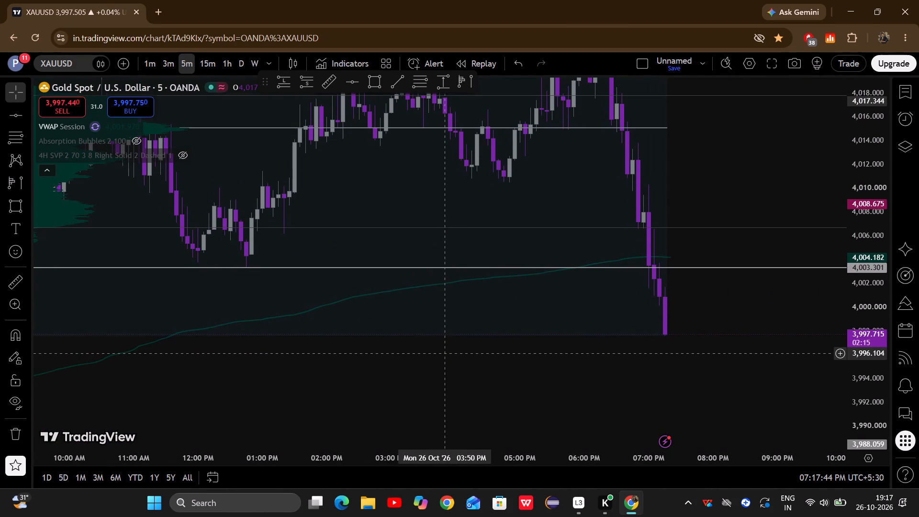
pyautogui.moveTo(446, 353); pyautogui.dragTo(446, 353)
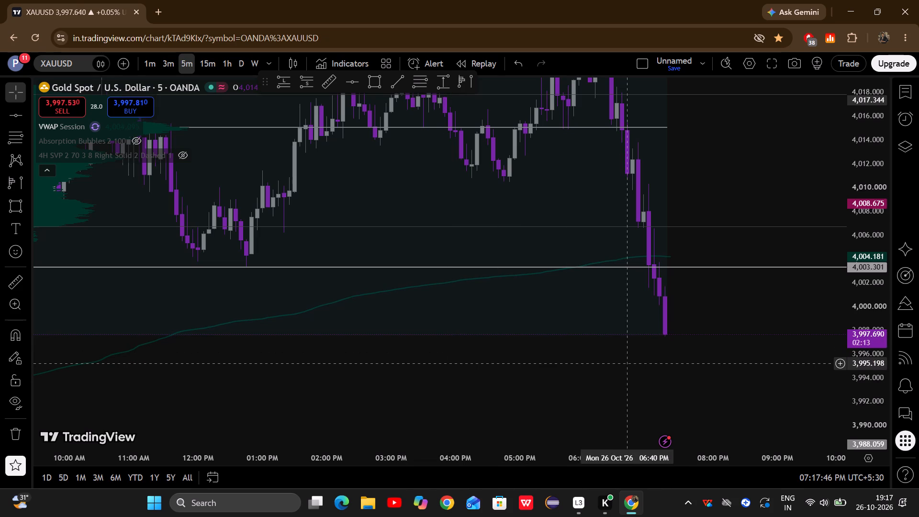
pyautogui.moveTo(697, 314); pyautogui.dragTo(661, 320)
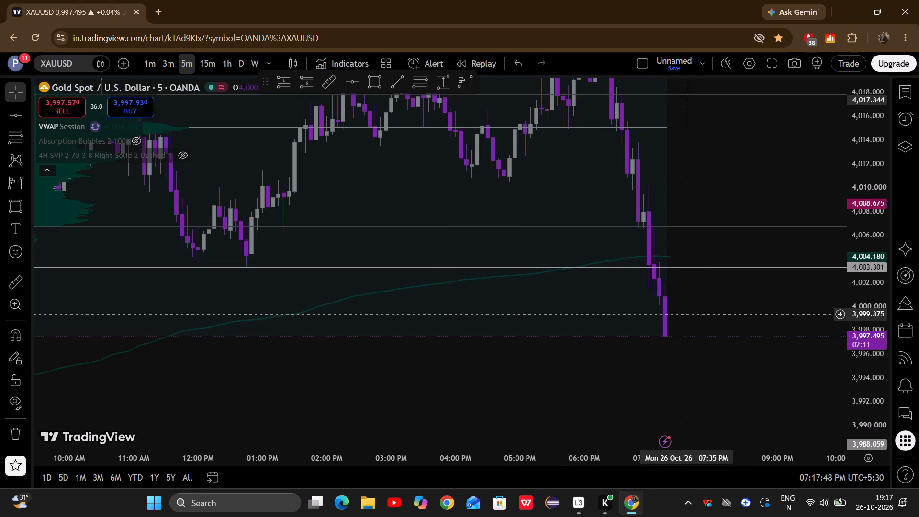
pyautogui.moveTo(661, 320); pyautogui.dragTo(624, 346)
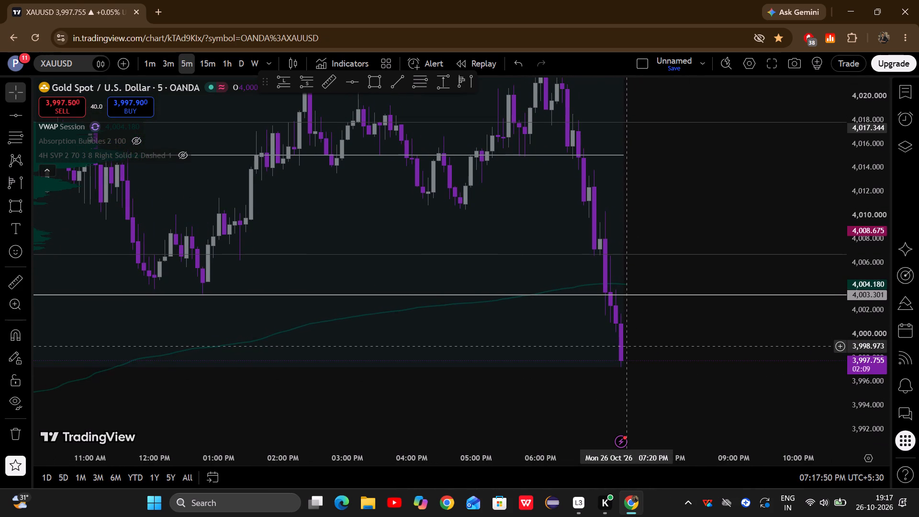
pyautogui.moveTo(624, 346); pyautogui.dragTo(580, 392)
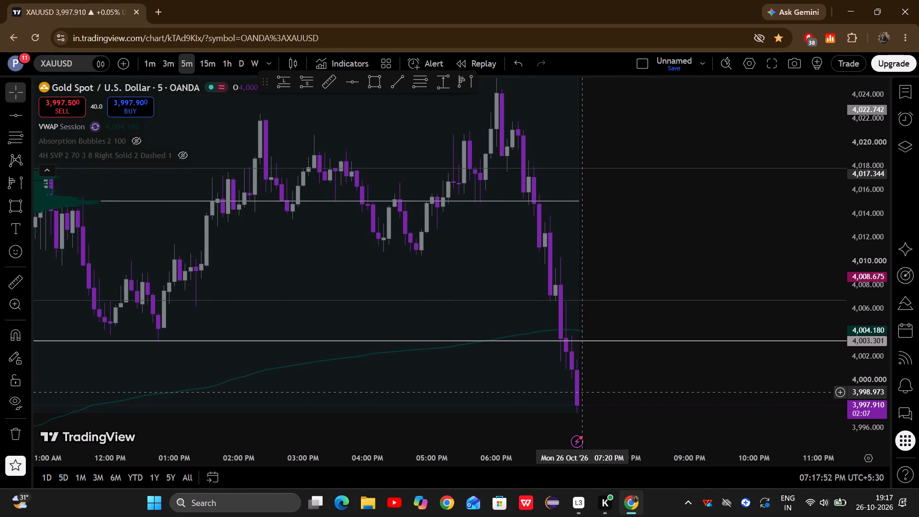
pyautogui.moveTo(580, 392); pyautogui.dragTo(601, 376)
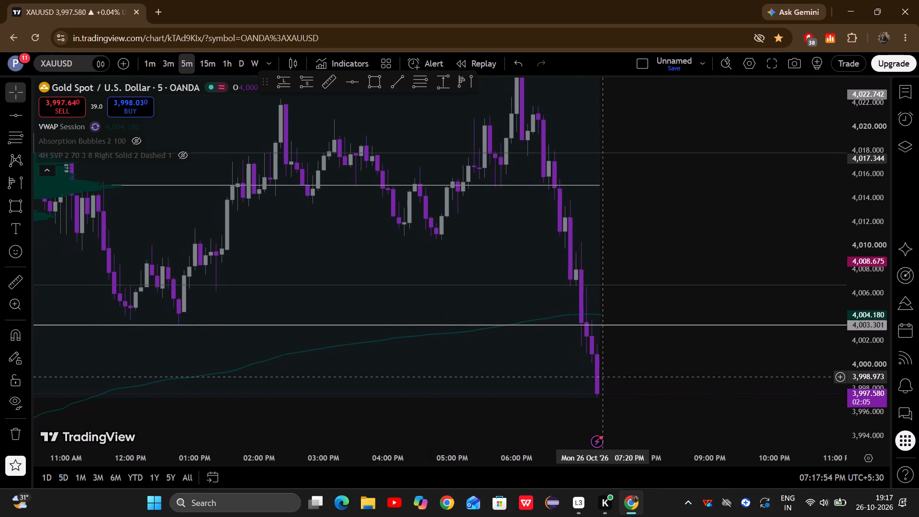
pyautogui.moveTo(601, 376); pyautogui.dragTo(604, 375)
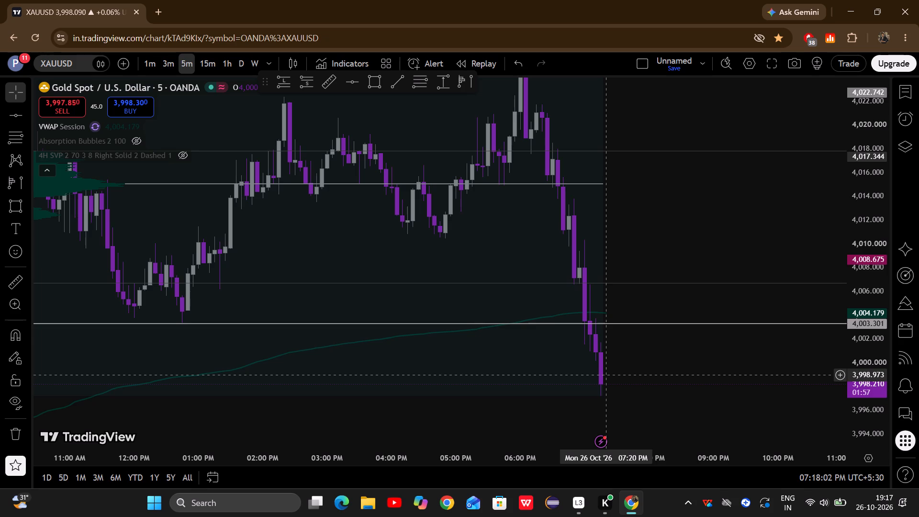